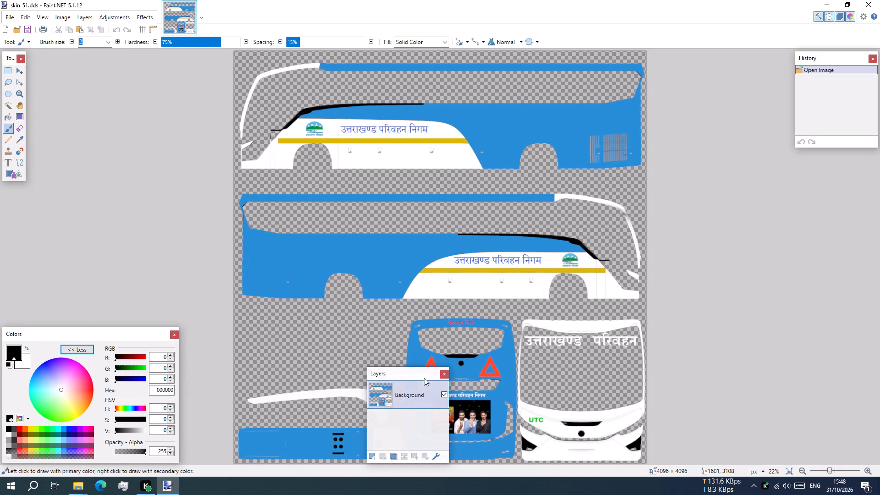
# Close the Layers window.
pyautogui.click(444, 374)
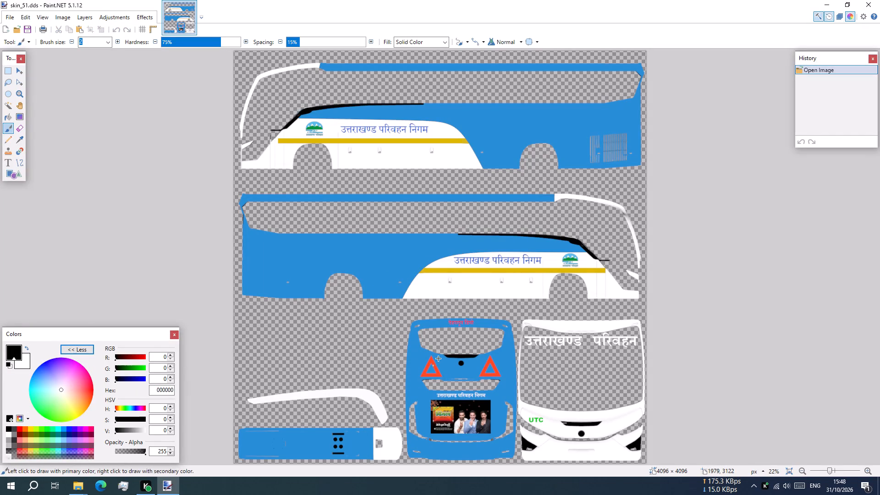
# Examine the side, rear and front views of the bus skin at different zoom levels.
pyautogui.keyDown('shift'); pyautogui.scroll(3, 445, 346); pyautogui.keyUp('shift')
pyautogui.keyDown('shift'); pyautogui.scroll(1, 409, 294); pyautogui.keyUp('shift')
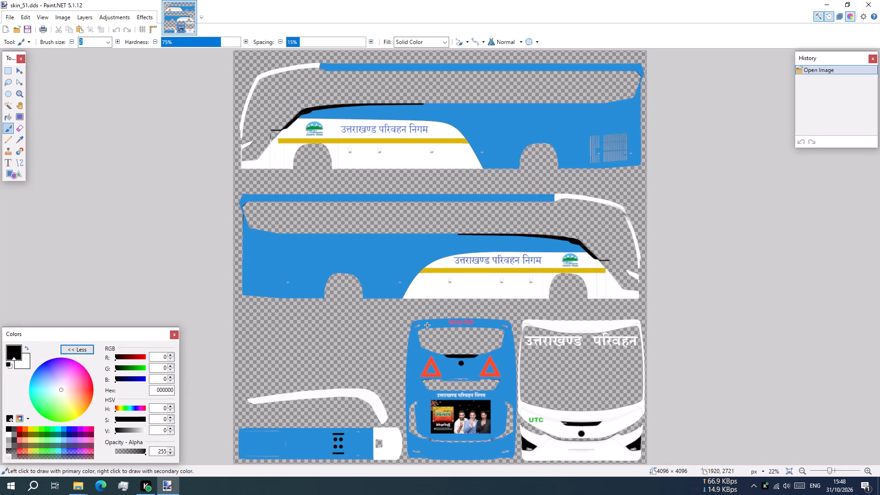
pyautogui.keyDown('ctrl'); pyautogui.scroll(3, 434, 341); pyautogui.keyUp('ctrl')
pyautogui.scroll(3, 468, 325)
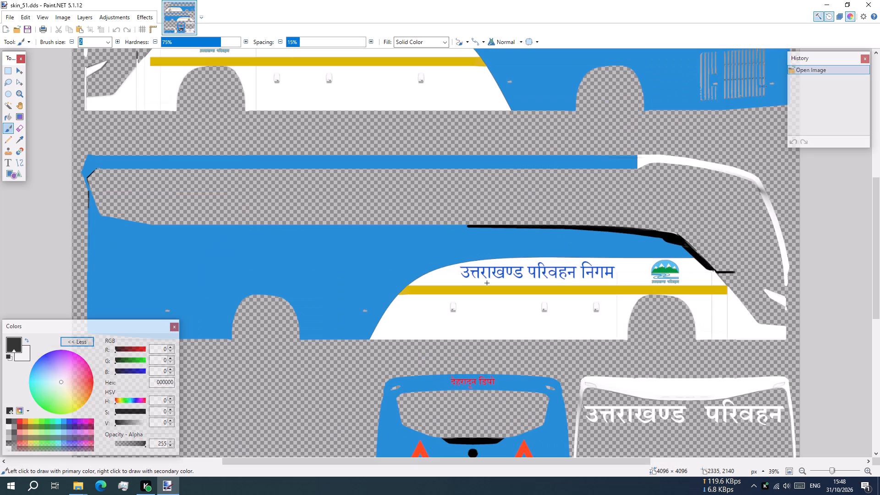
pyautogui.scroll(-2, 474, 292)
pyautogui.keyDown('ctrl'); pyautogui.scroll(4, 528, 299); pyautogui.keyUp('ctrl')
pyautogui.scroll(1, 508, 303)
pyautogui.keyDown('ctrl'); pyautogui.scroll(-8, 494, 311); pyautogui.keyUp('ctrl')
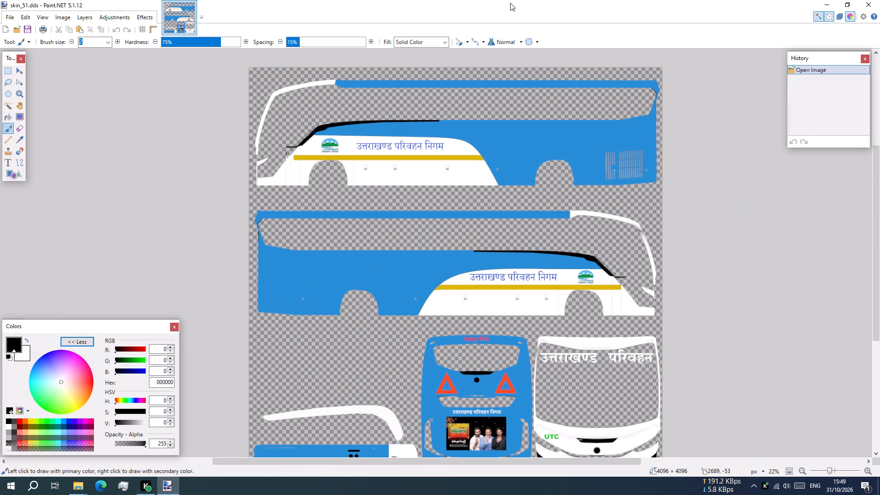
# Tile the bus skin's editor window on one half of the desktop and open Microsoft Edge beside it.
pyautogui.moveTo(510, 3); pyautogui.dragTo(0, 232)
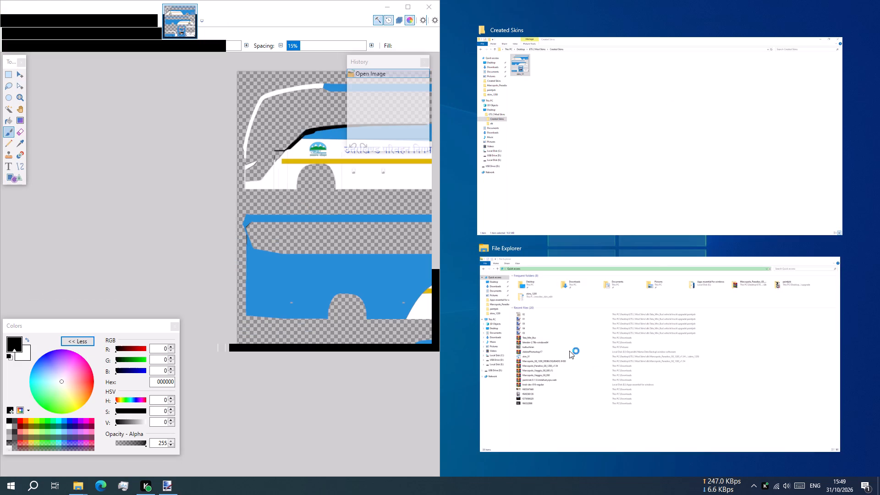
pyautogui.click(92, 487)
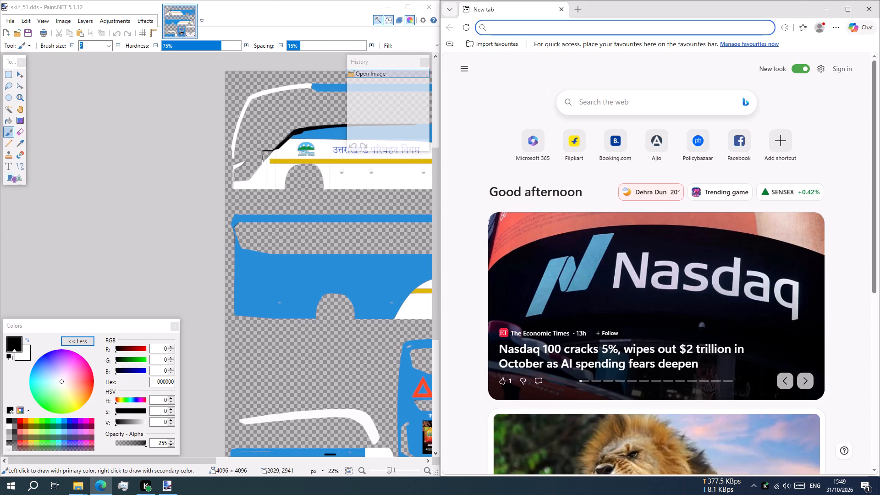
# Open the Color Picker extension in Edge and move its window clear of the bus skin.
pyautogui.click(788, 26)
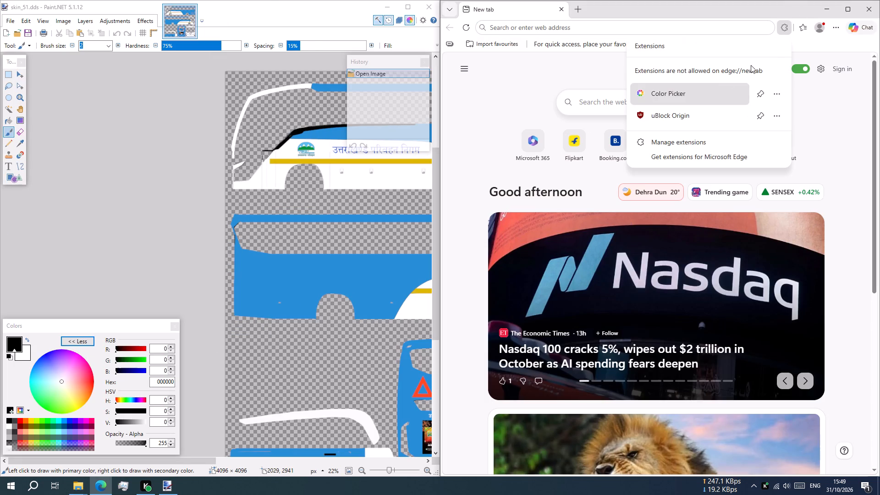
pyautogui.click(682, 95)
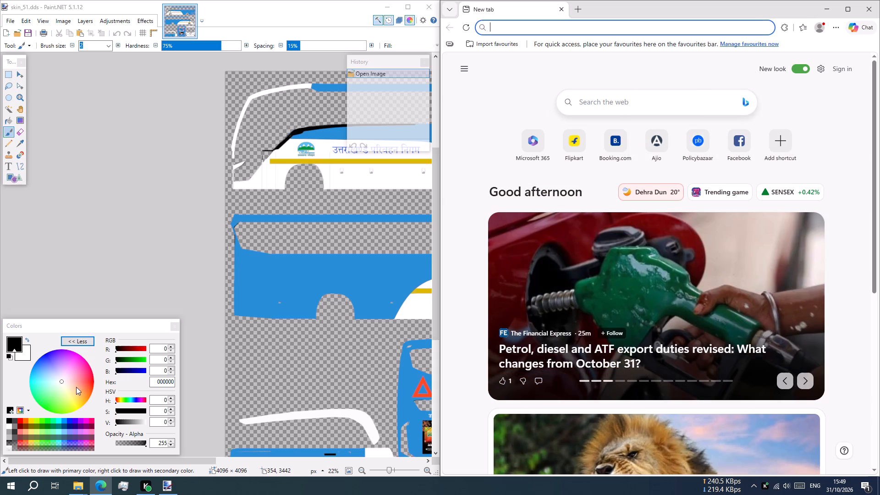
pyautogui.click(791, 27)
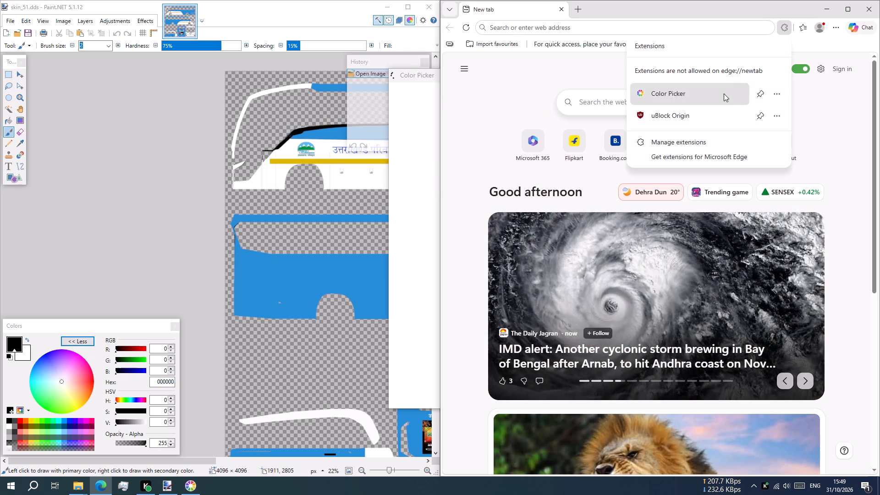
pyautogui.moveTo(419, 80); pyautogui.dragTo(515, 59)
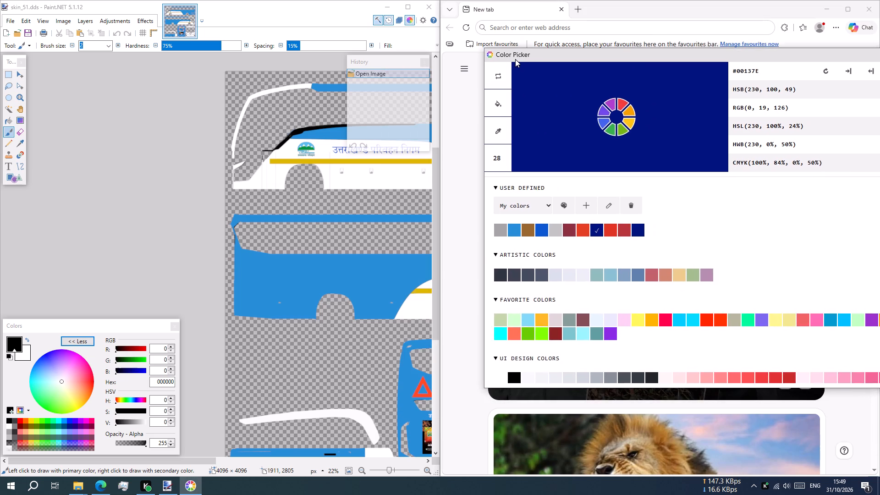
pyautogui.moveTo(515, 59); pyautogui.dragTo(514, 59)
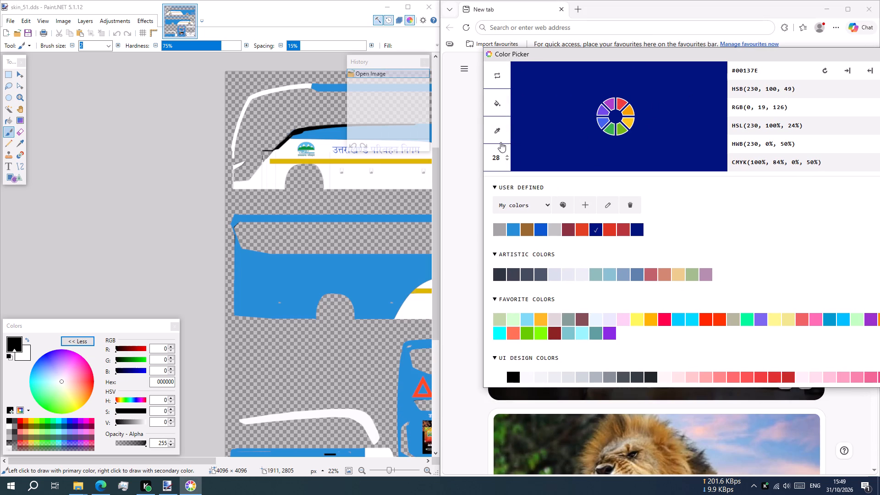
# Sample the blue of the bus body with Color Picker and set Paint.NET's primary colour to hex #268ed6.
pyautogui.click(498, 132)
pyautogui.click(306, 275)
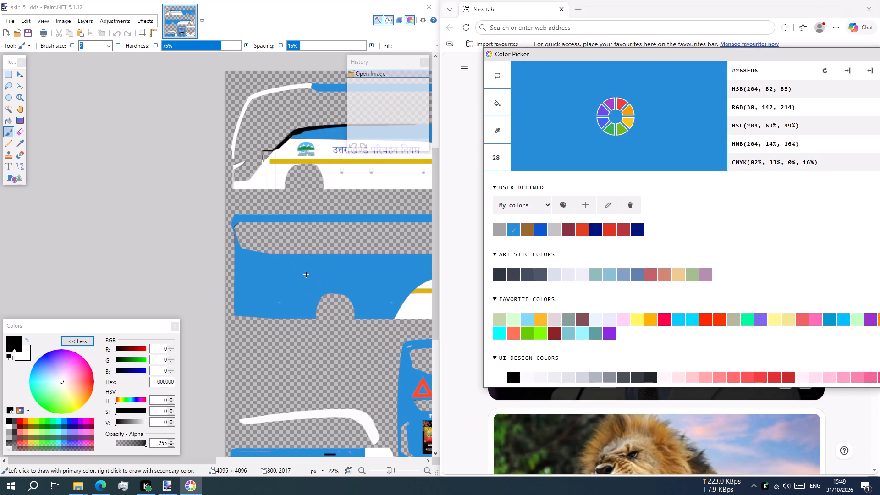
pyautogui.click(752, 73)
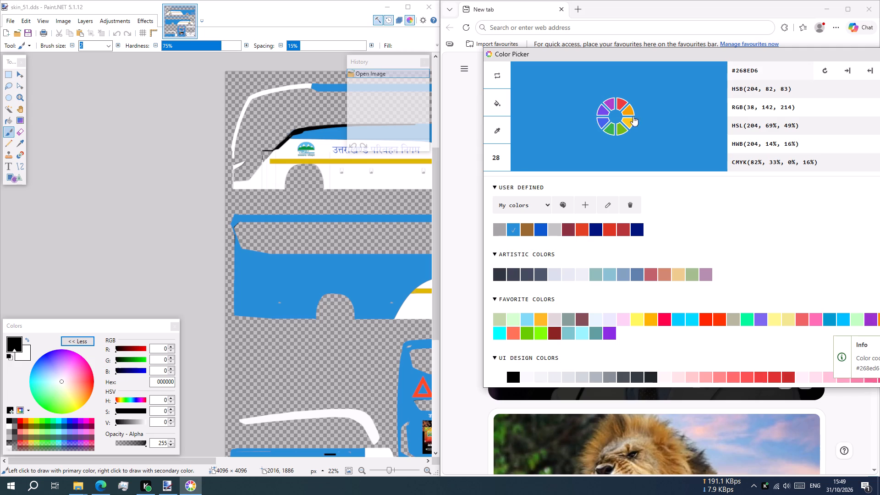
pyautogui.click(169, 381)
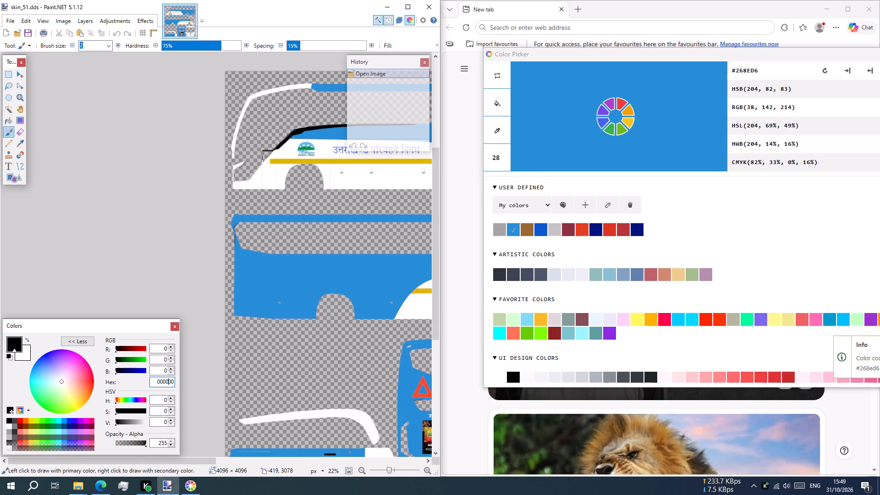
pyautogui.hotkey('ctrl', 'a')
pyautogui.hotkey('ctrl', 'v')
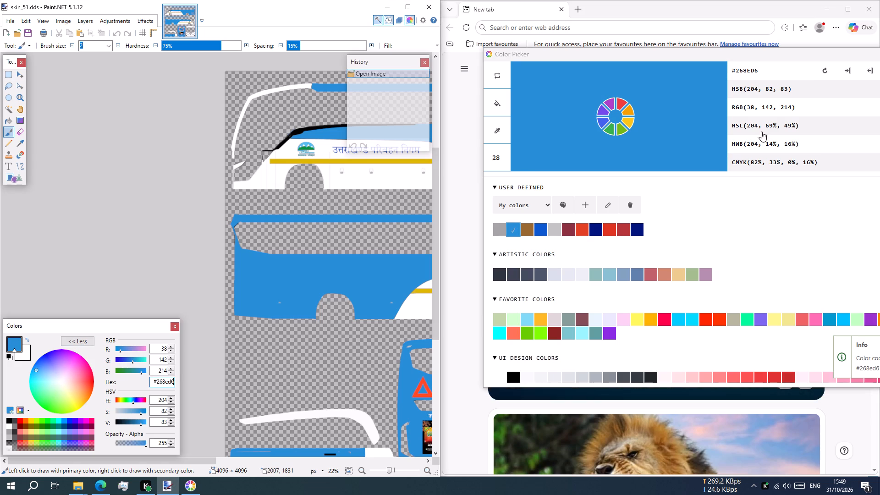
pyautogui.click(348, 11)
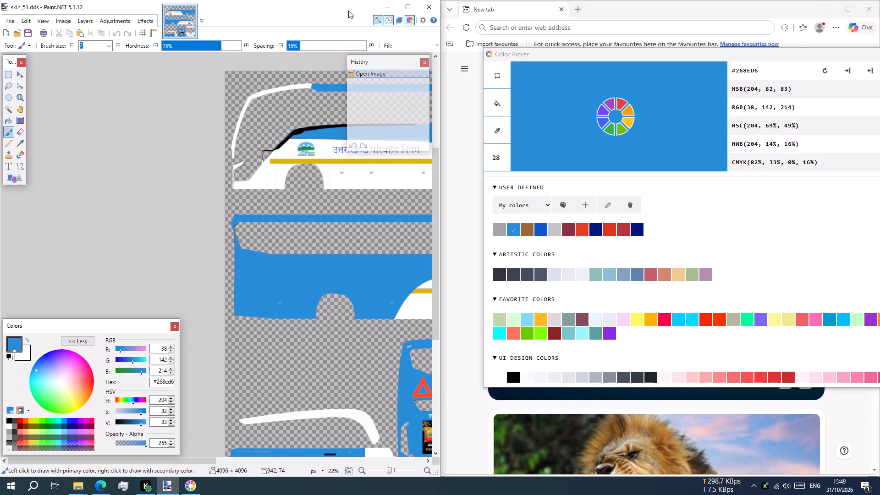
# Examine the side lettering, roof strip and rear panel of the bus skin.
pyautogui.keyDown('shift'); pyautogui.scroll(-4, 263, 148); pyautogui.keyUp('shift')
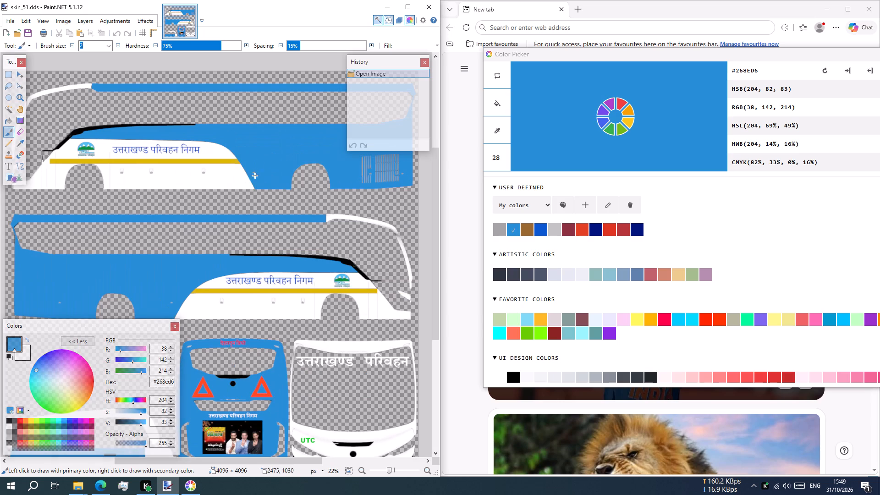
pyautogui.keyDown('shift'); pyautogui.scroll(-1, 253, 181); pyautogui.keyUp('shift')
pyautogui.scroll(-1, 253, 203)
pyautogui.keyDown('shift'); pyautogui.scroll(1, 253, 203); pyautogui.keyUp('shift')
pyautogui.scroll(1, 253, 203)
pyautogui.keyDown('shift'); pyautogui.scroll(1, 238, 245); pyautogui.keyUp('shift')
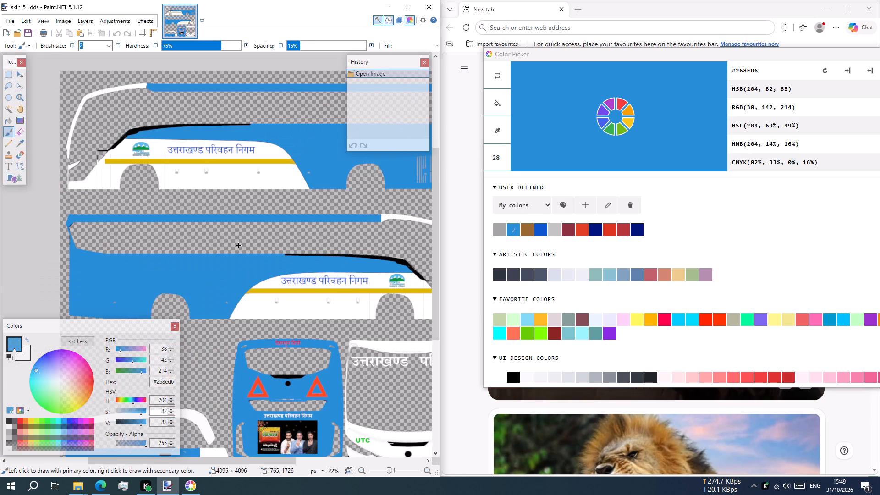
pyautogui.scroll(-3, 150, 296)
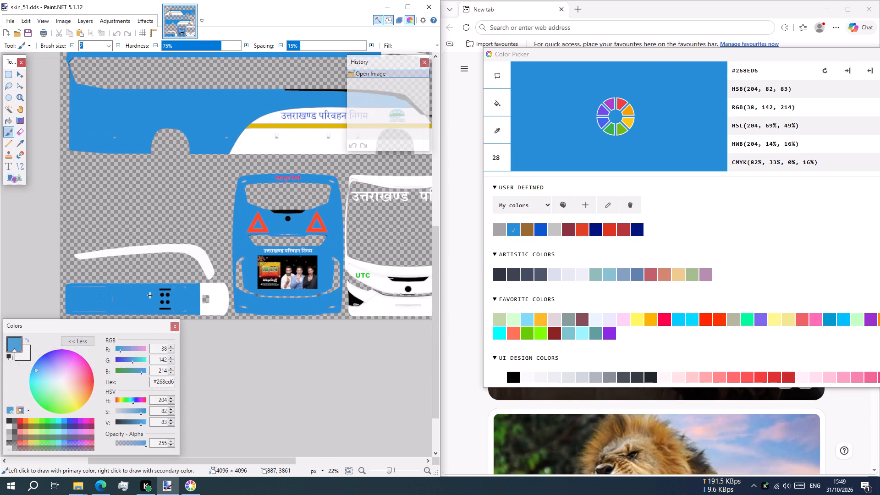
pyautogui.keyDown('ctrl'); pyautogui.scroll(5, 254, 269); pyautogui.keyUp('ctrl')
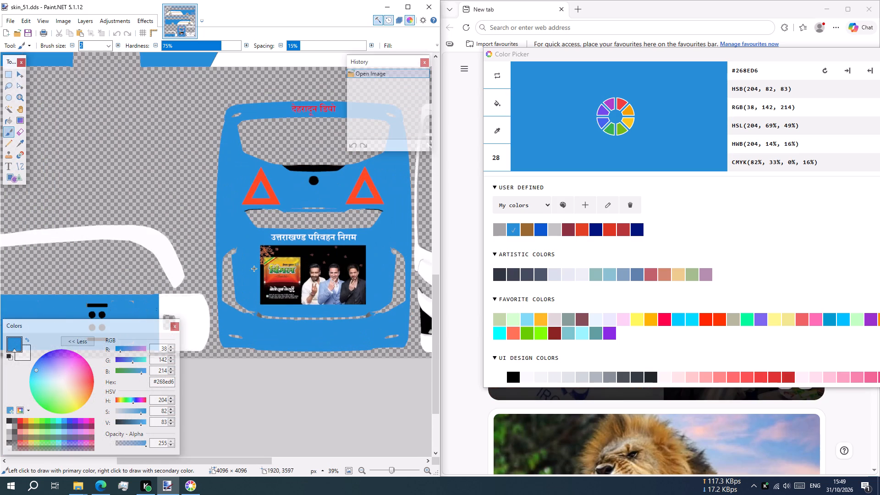
pyautogui.scroll(1, 281, 244)
pyautogui.scroll(2, 313, 269)
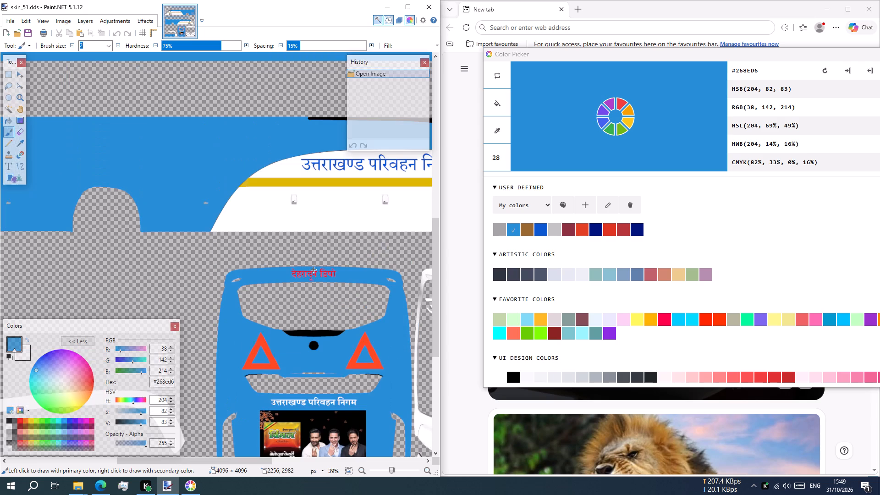
pyautogui.scroll(4, 312, 287)
pyautogui.scroll(-6, 312, 287)
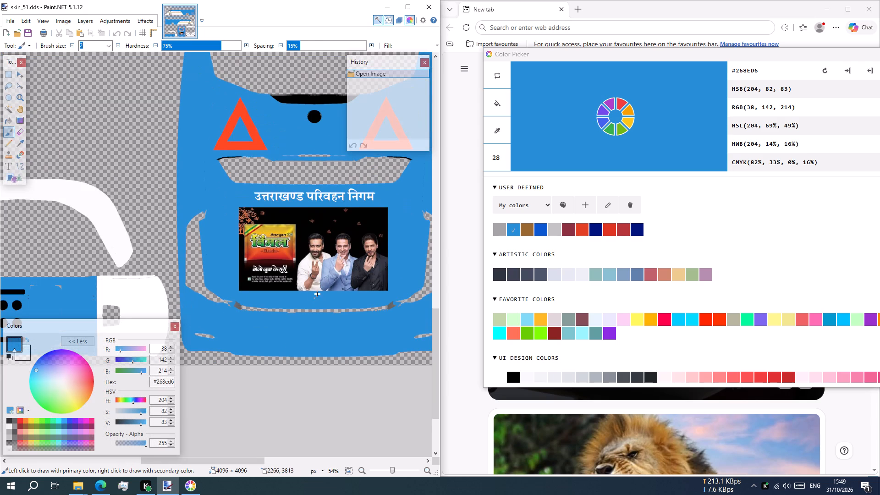
# Set the brush size to 10 and paint blue over the first letters of "उत्तराखण्ड परिवहन निगम" above the rear panel's advert.
pyautogui.keyDown('ctrl'); pyautogui.scroll(1, 324, 264); pyautogui.keyUp('ctrl')
pyautogui.keyDown('ctrl'); pyautogui.scroll(-1, 321, 203); pyautogui.keyUp('ctrl')
pyautogui.scroll(2, 323, 243)
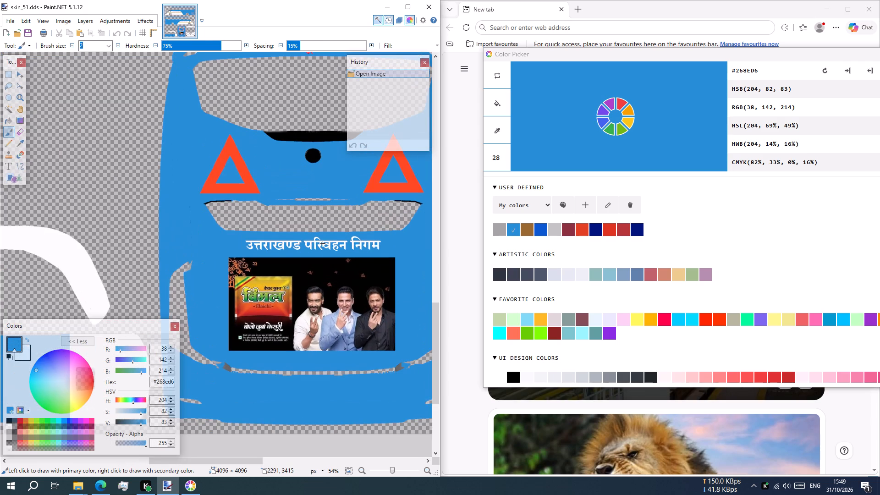
pyautogui.keyDown('ctrl'); pyautogui.scroll(2, 323, 243); pyautogui.keyUp('ctrl')
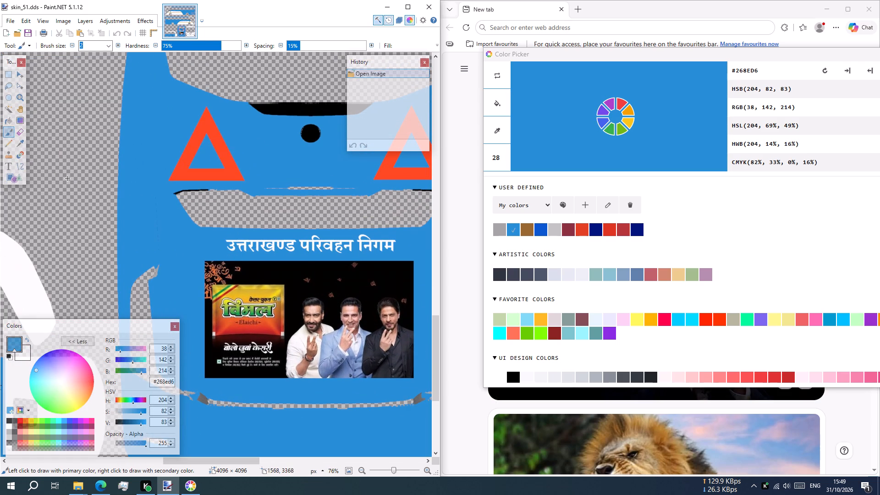
pyautogui.tripleClick(118, 47)
pyautogui.tripleClick(118, 47)
pyautogui.click(118, 47)
pyautogui.click(118, 47)
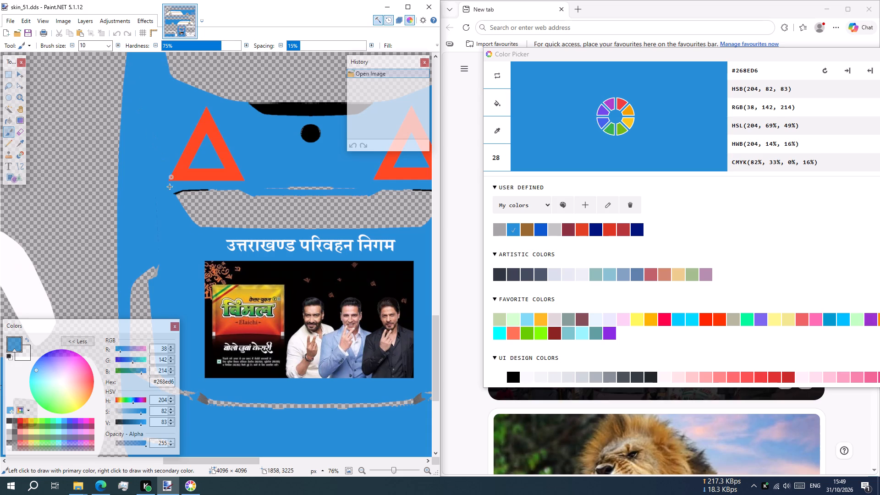
pyautogui.moveTo(228, 244); pyautogui.dragTo(219, 248)
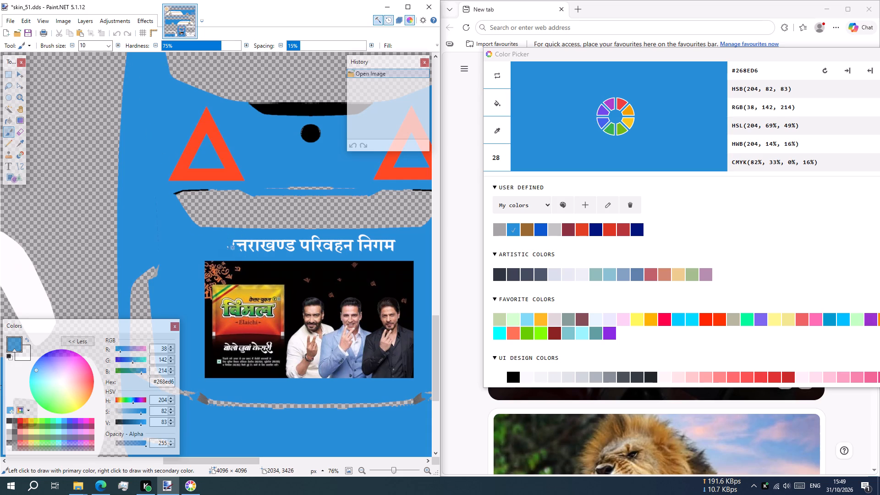
pyautogui.moveTo(219, 248); pyautogui.dragTo(239, 247)
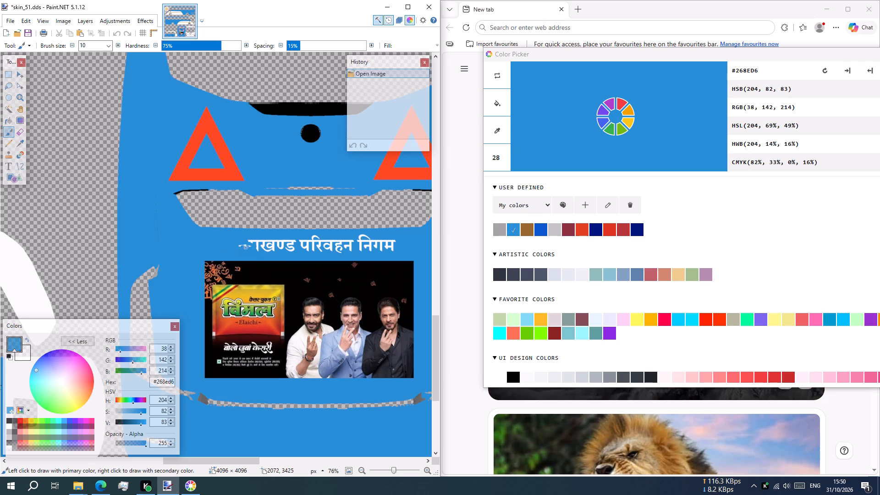
pyautogui.moveTo(239, 247); pyautogui.dragTo(264, 242)
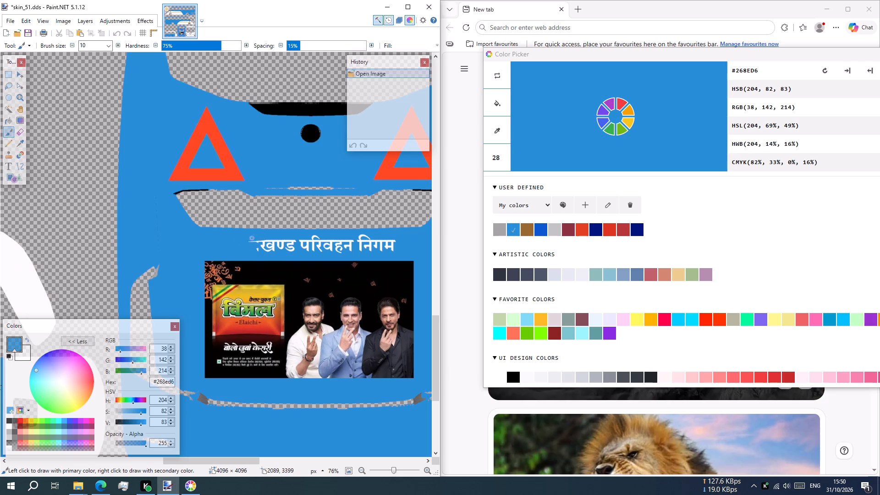
pyautogui.moveTo(264, 242); pyautogui.dragTo(255, 253)
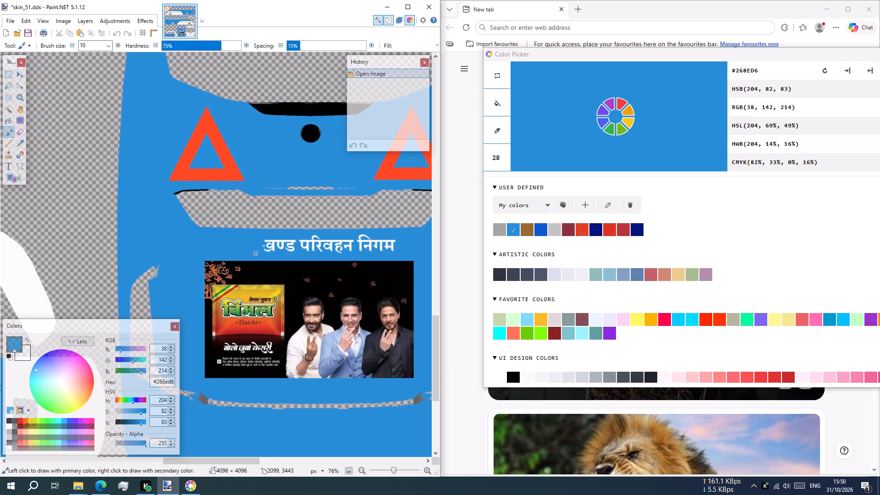
pyautogui.moveTo(255, 253); pyautogui.dragTo(275, 246)
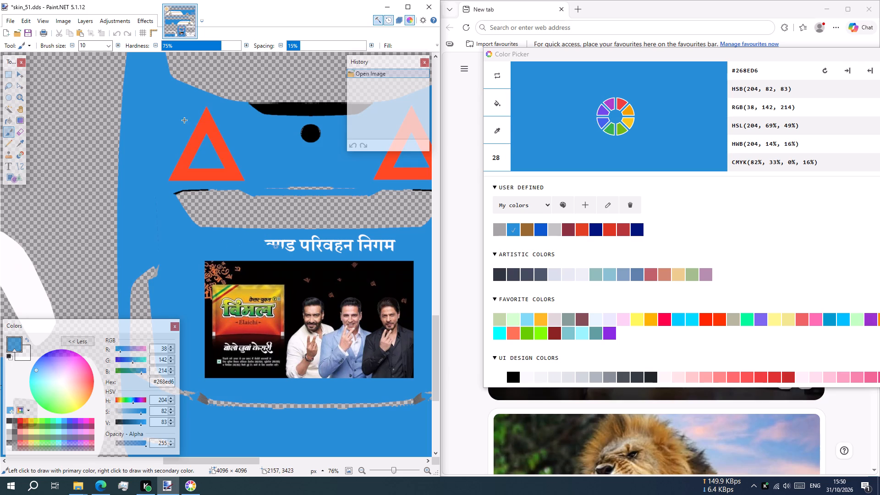
# Set the brush size to 31 and paint blue over the remaining letters of "उत्तराखण्ड परिवहन निगम" above the rear panel's advert.
pyautogui.tripleClick(116, 45)
pyautogui.tripleClick(116, 45)
pyautogui.tripleClick(116, 45)
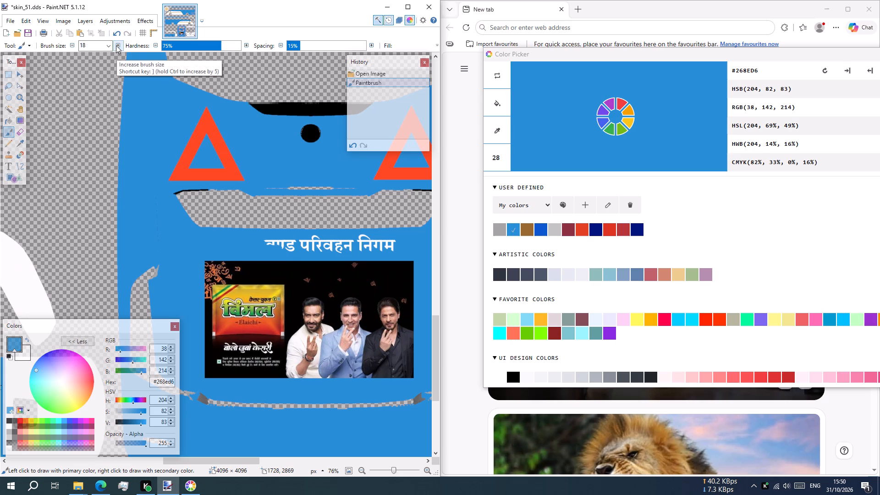
pyautogui.click(116, 45)
pyautogui.keyDown('ctrl'); pyautogui.scroll(6, 290, 238); pyautogui.keyUp('ctrl')
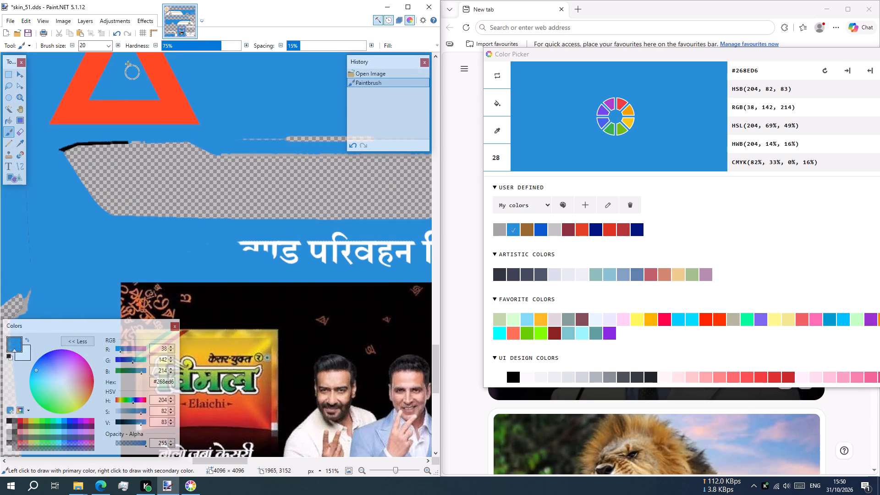
pyautogui.tripleClick(121, 50)
pyautogui.tripleClick(121, 50)
pyautogui.tripleClick(119, 49)
pyautogui.doubleClick(119, 49)
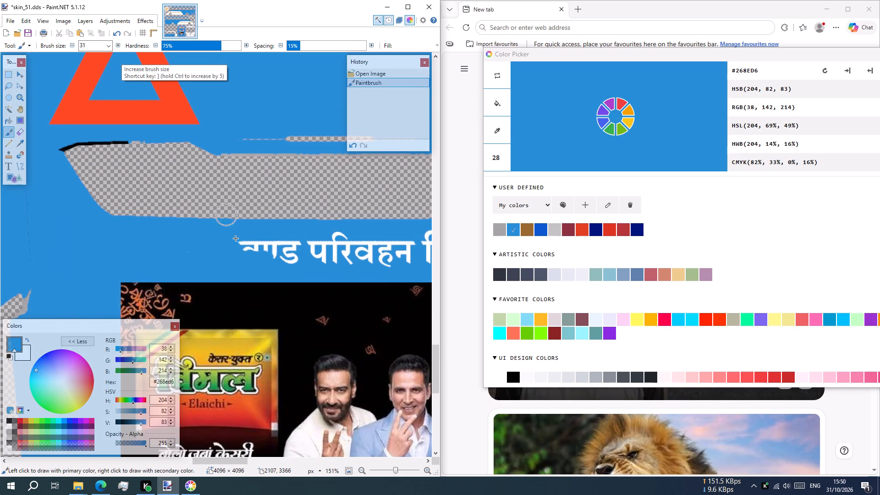
pyautogui.moveTo(258, 238); pyautogui.dragTo(303, 247)
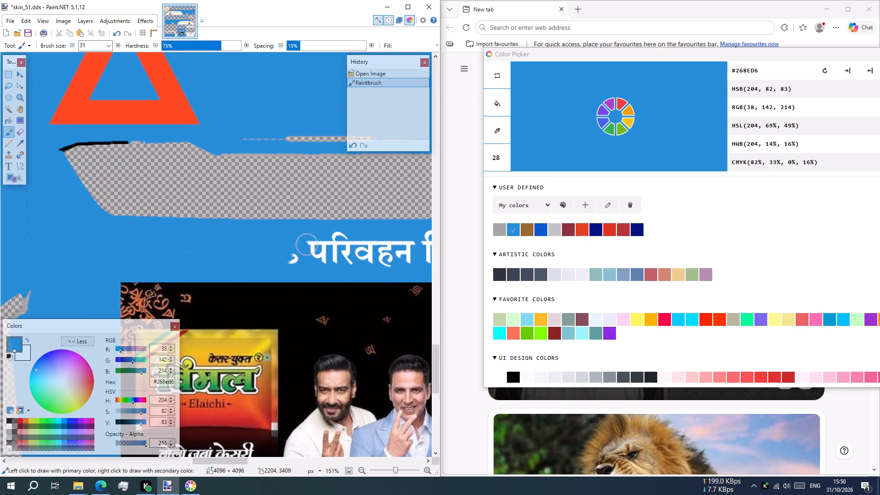
pyautogui.moveTo(303, 247); pyautogui.dragTo(346, 243)
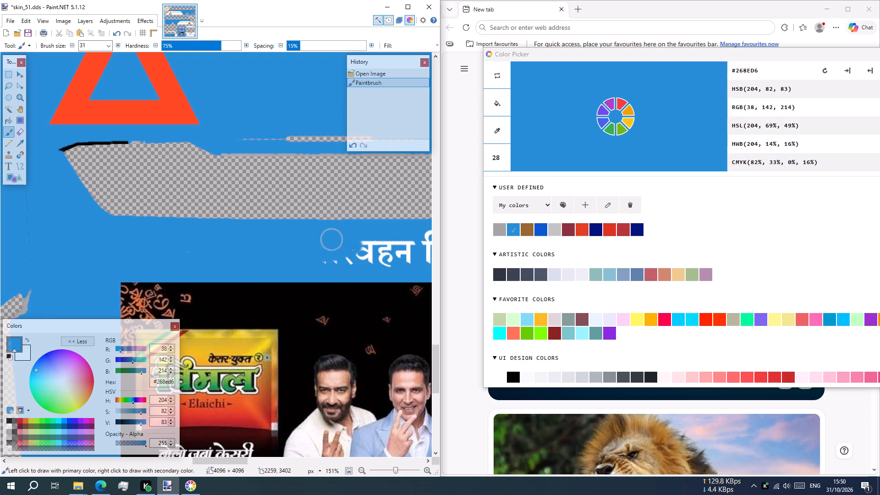
pyautogui.moveTo(346, 243); pyautogui.dragTo(382, 256)
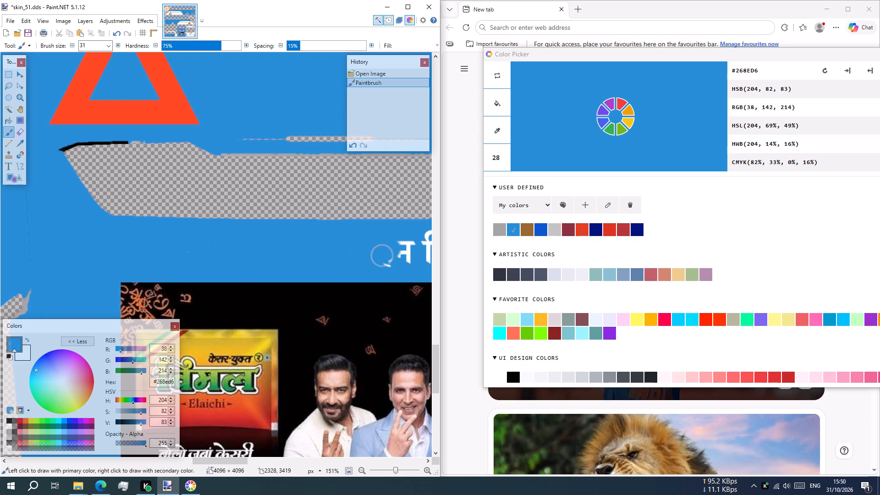
pyautogui.moveTo(382, 256); pyautogui.dragTo(418, 251)
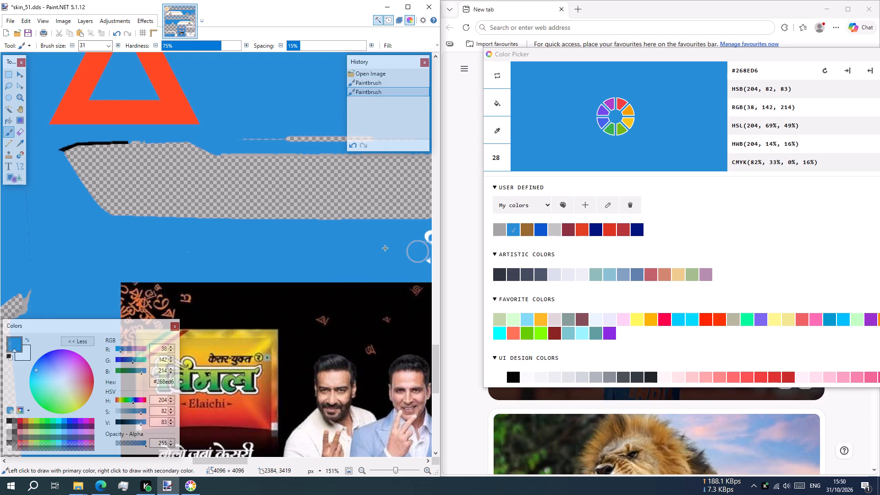
pyautogui.keyDown('shift'); pyautogui.scroll(-2, 364, 239); pyautogui.keyUp('shift')
pyautogui.moveTo(314, 251); pyautogui.dragTo(322, 240)
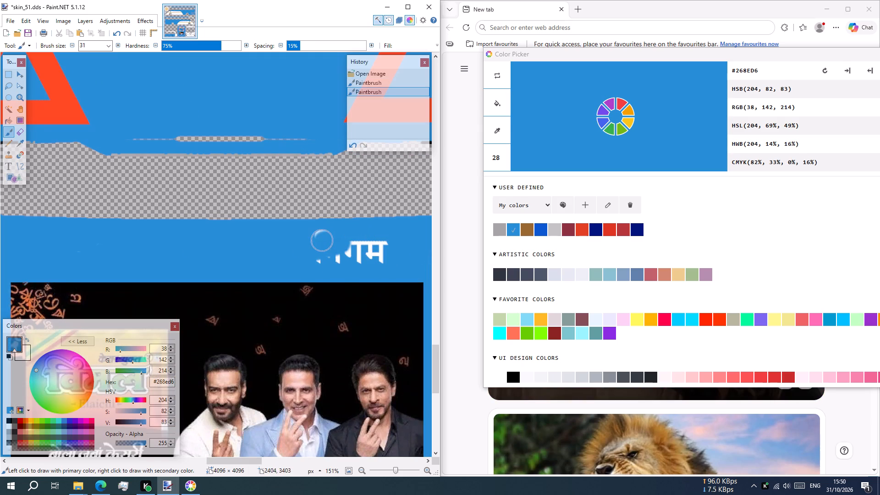
pyautogui.moveTo(322, 240); pyautogui.dragTo(355, 260)
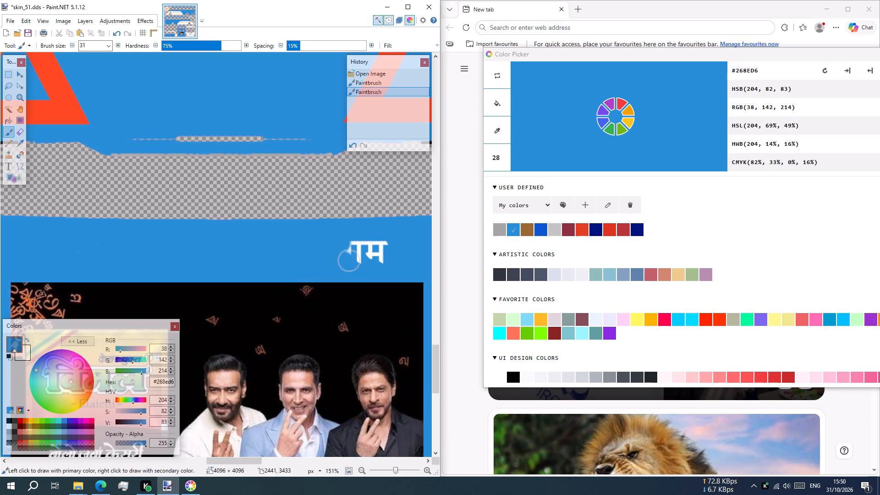
pyautogui.moveTo(355, 260); pyautogui.dragTo(341, 244)
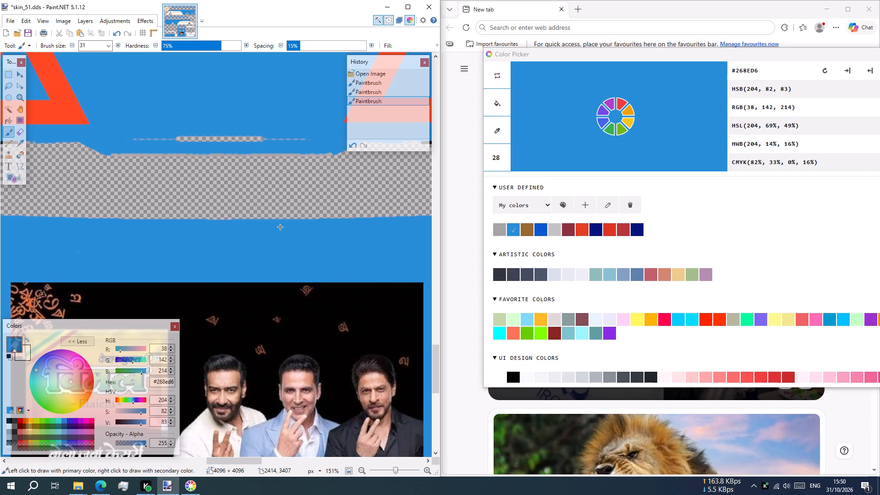
# Paint blue over the red lettering "देहरादून डिपो" on the strip above the rear window.
pyautogui.keyDown('ctrl'); pyautogui.scroll(-6, 318, 218); pyautogui.keyUp('ctrl')
pyautogui.keyDown('shift'); pyautogui.scroll(-4, 318, 228); pyautogui.keyUp('shift')
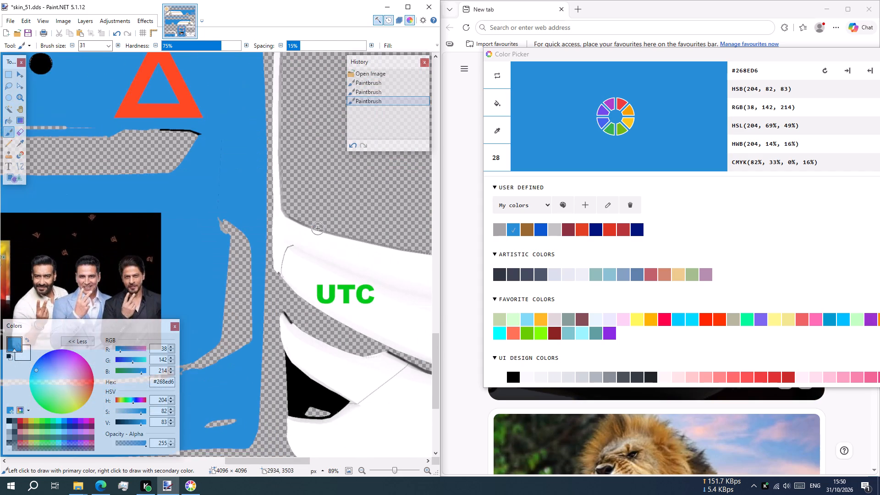
pyautogui.scroll(-4, 249, 230)
pyautogui.keyDown('ctrl'); pyautogui.scroll(-4, 231, 235); pyautogui.keyUp('ctrl')
pyautogui.scroll(3, 174, 260)
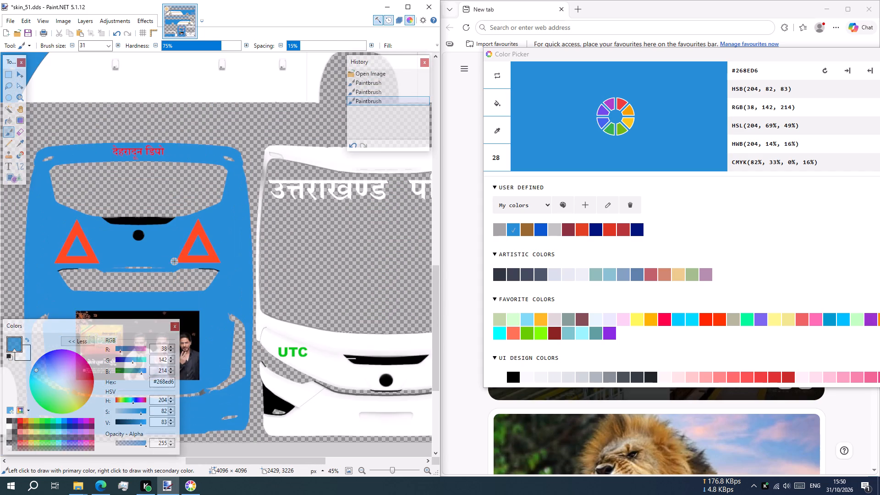
pyautogui.scroll(3, 179, 262)
pyautogui.keyDown('ctrl'); pyautogui.scroll(5, 143, 245); pyautogui.keyUp('ctrl')
pyautogui.keyDown('shift'); pyautogui.scroll(-2, 140, 234); pyautogui.keyUp('shift')
pyautogui.keyDown('shift'); pyautogui.scroll(5, 140, 234); pyautogui.keyUp('shift')
pyautogui.keyDown('shift'); pyautogui.scroll(1, 186, 261); pyautogui.keyUp('shift')
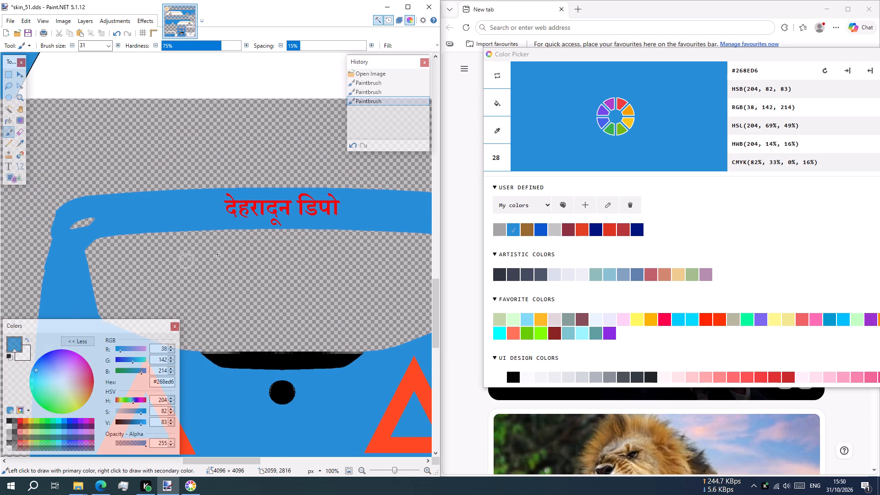
pyautogui.keyDown('shift'); pyautogui.scroll(2, 238, 217); pyautogui.keyUp('shift')
pyautogui.keyDown('shift'); pyautogui.scroll(-2, 247, 216); pyautogui.keyUp('shift')
pyautogui.keyDown('ctrl'); pyautogui.scroll(2, 230, 223); pyautogui.keyUp('ctrl')
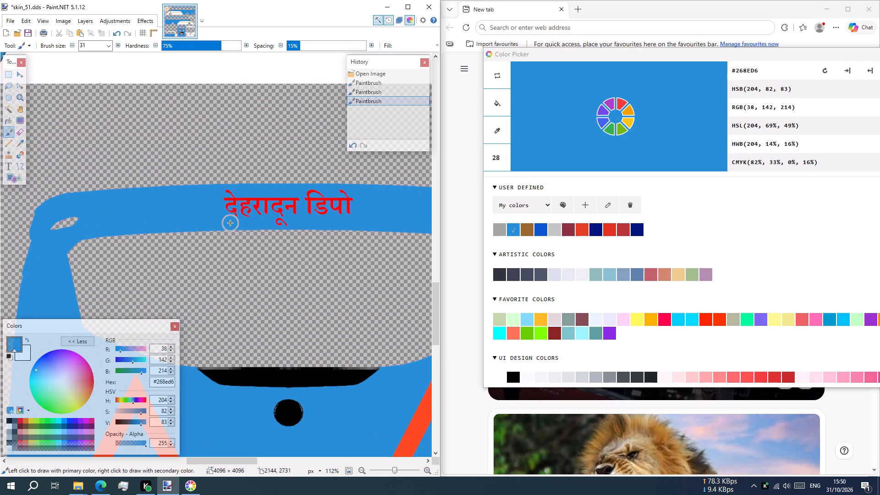
pyautogui.moveTo(232, 206); pyautogui.dragTo(226, 192)
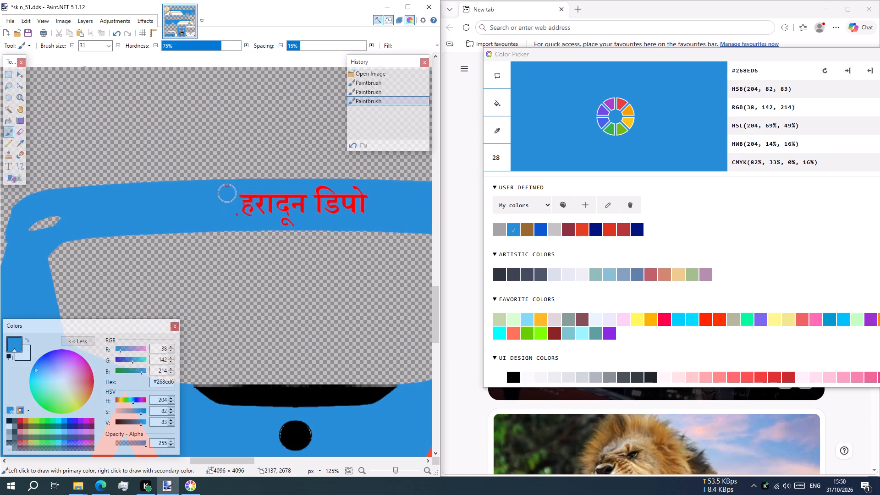
pyautogui.moveTo(226, 192); pyautogui.dragTo(262, 209)
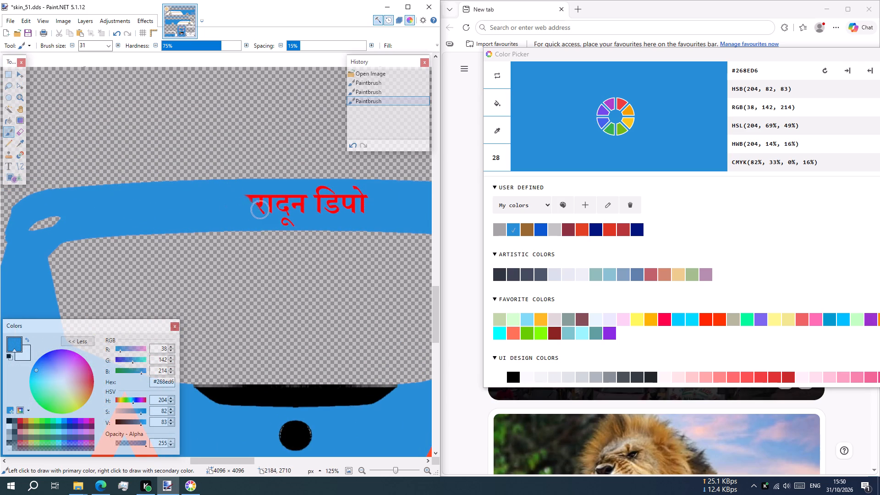
pyautogui.moveTo(262, 209); pyautogui.dragTo(289, 220)
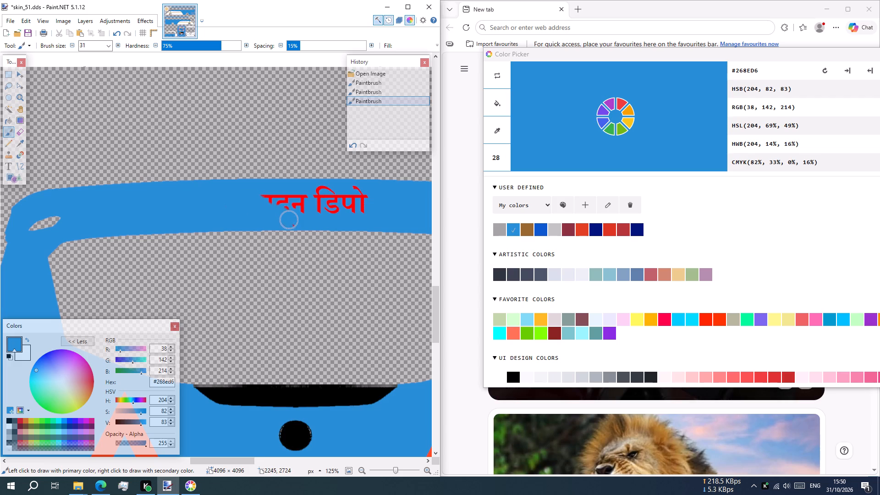
pyautogui.moveTo(289, 220); pyautogui.dragTo(269, 197)
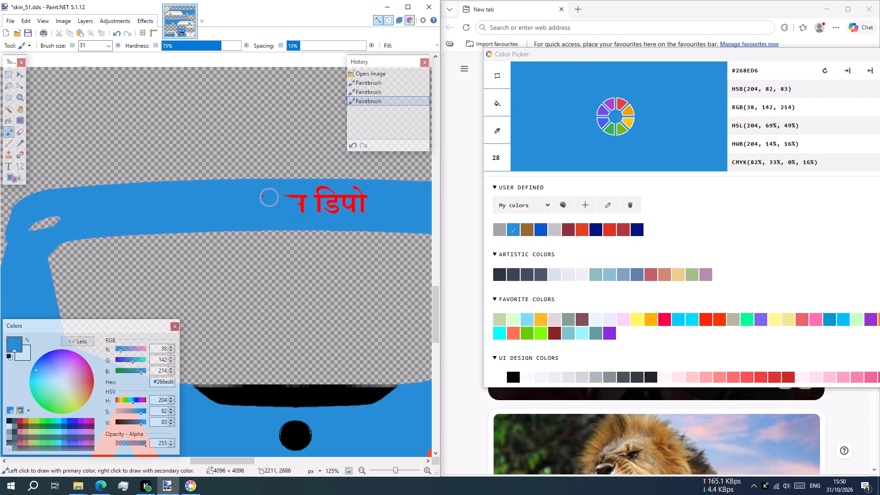
pyautogui.moveTo(269, 197); pyautogui.dragTo(308, 201)
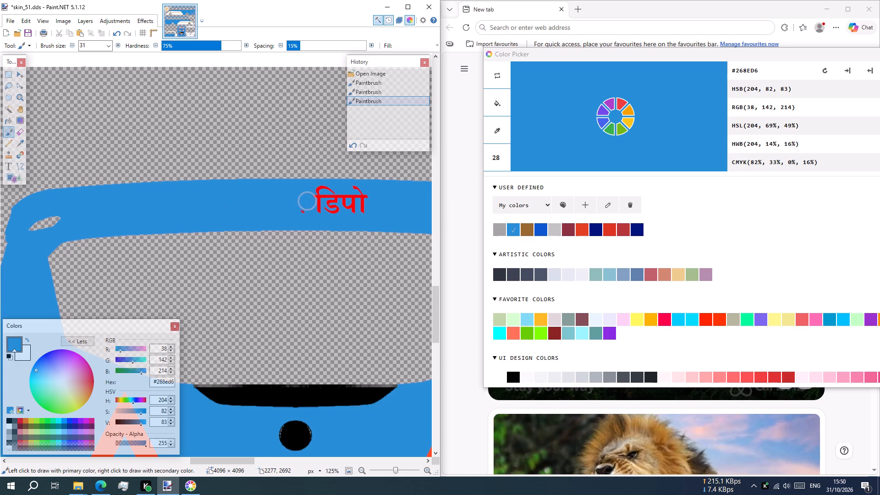
pyautogui.moveTo(308, 201); pyautogui.dragTo(361, 193)
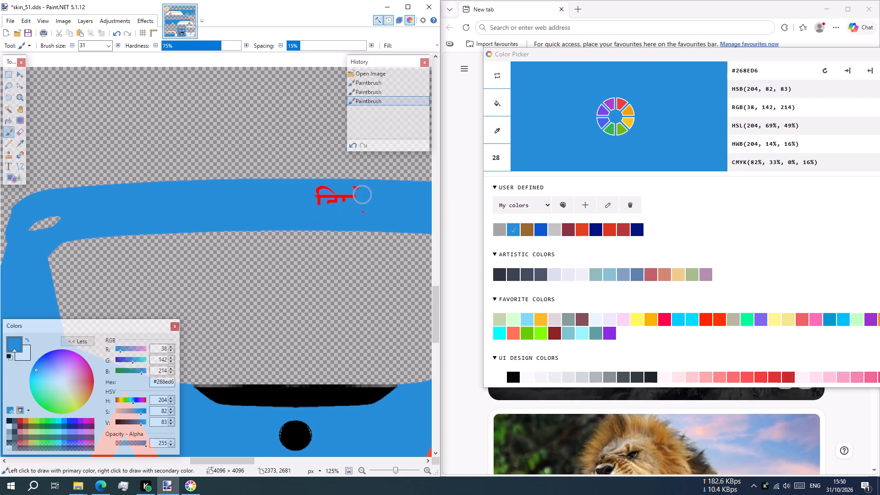
pyautogui.moveTo(361, 193); pyautogui.dragTo(328, 198)
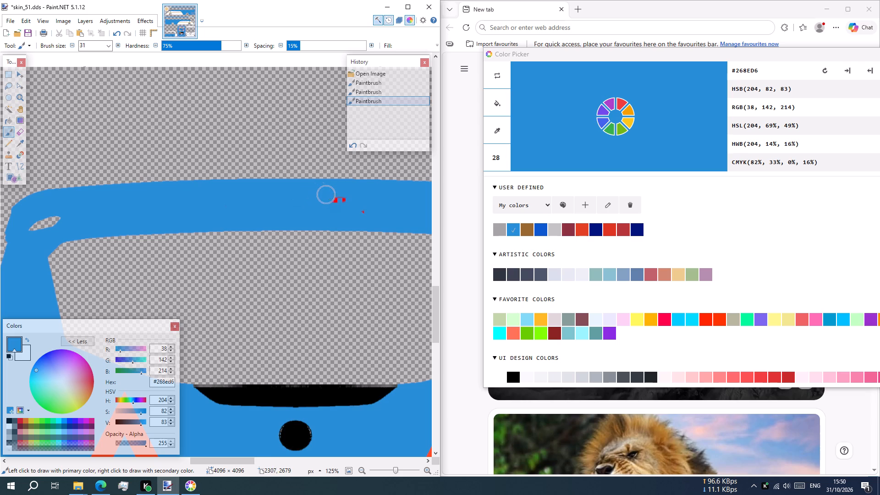
pyautogui.moveTo(328, 198); pyautogui.dragTo(365, 209)
# Examine the bus skin for remaining lettering, including the Hindi text on the lower of the two side views.
pyautogui.keyDown('ctrl'); pyautogui.scroll(-5, 355, 179); pyautogui.keyUp('ctrl')
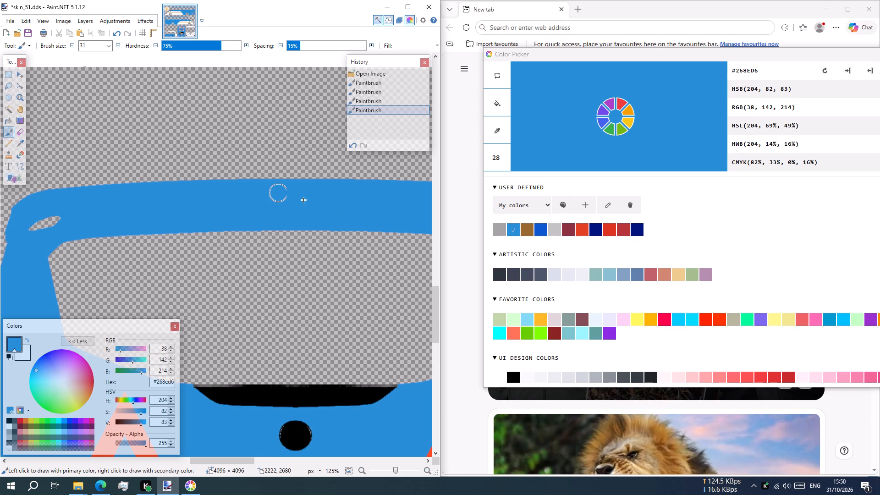
pyautogui.keyDown('ctrl'); pyautogui.scroll(-8, 316, 228); pyautogui.keyUp('ctrl')
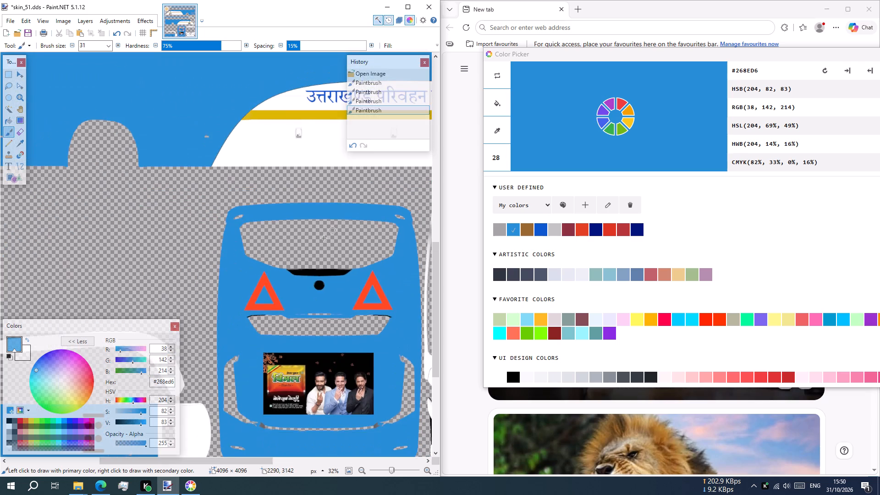
pyautogui.keyDown('ctrl'); pyautogui.scroll(-3, 324, 238); pyautogui.keyUp('ctrl')
pyautogui.scroll(4, 360, 281)
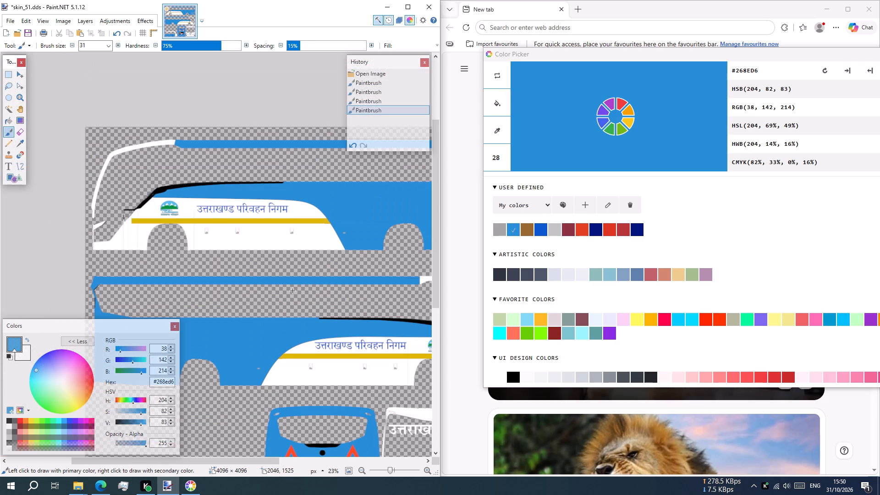
pyautogui.scroll(-2, 188, 356)
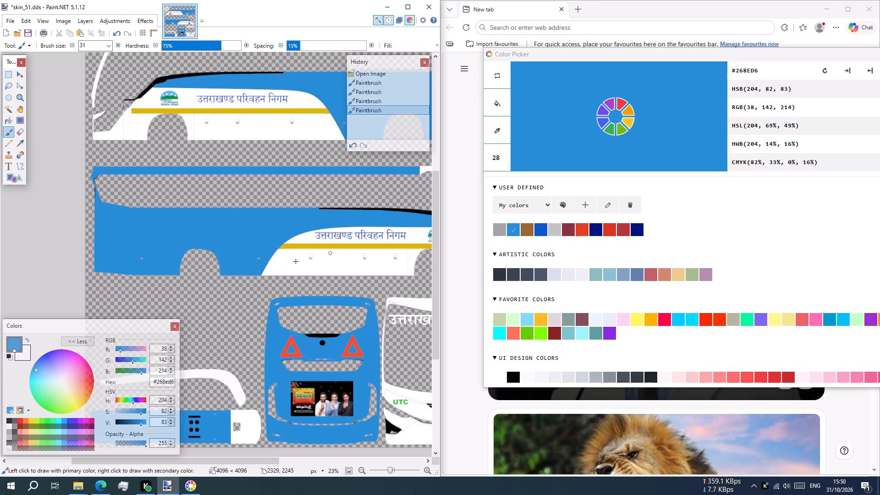
pyautogui.keyDown('shift'); pyautogui.scroll(-2, 290, 259); pyautogui.keyUp('shift')
pyautogui.keyDown('ctrl'); pyautogui.scroll(4, 234, 290); pyautogui.keyUp('ctrl')
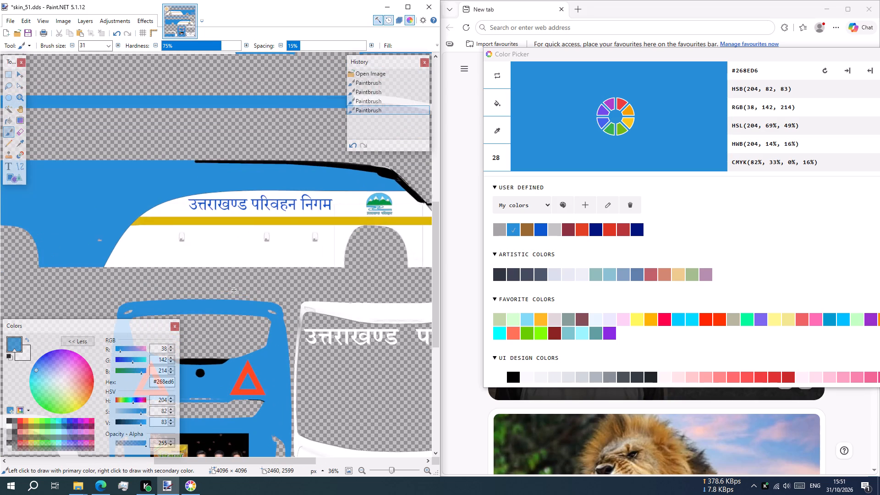
pyautogui.scroll(2, 203, 238)
pyautogui.keyDown('ctrl'); pyautogui.scroll(1, 209, 269); pyautogui.keyUp('ctrl')
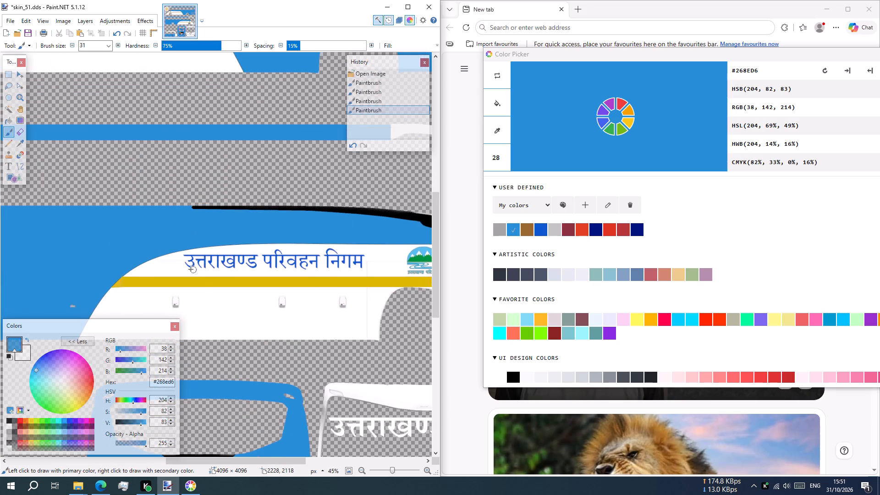
pyautogui.keyDown('ctrl'); pyautogui.scroll(2, 187, 272); pyautogui.keyUp('ctrl')
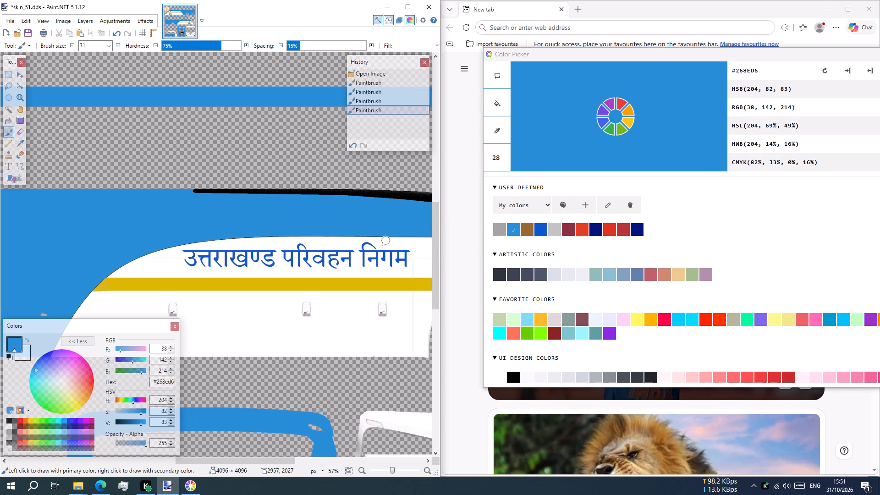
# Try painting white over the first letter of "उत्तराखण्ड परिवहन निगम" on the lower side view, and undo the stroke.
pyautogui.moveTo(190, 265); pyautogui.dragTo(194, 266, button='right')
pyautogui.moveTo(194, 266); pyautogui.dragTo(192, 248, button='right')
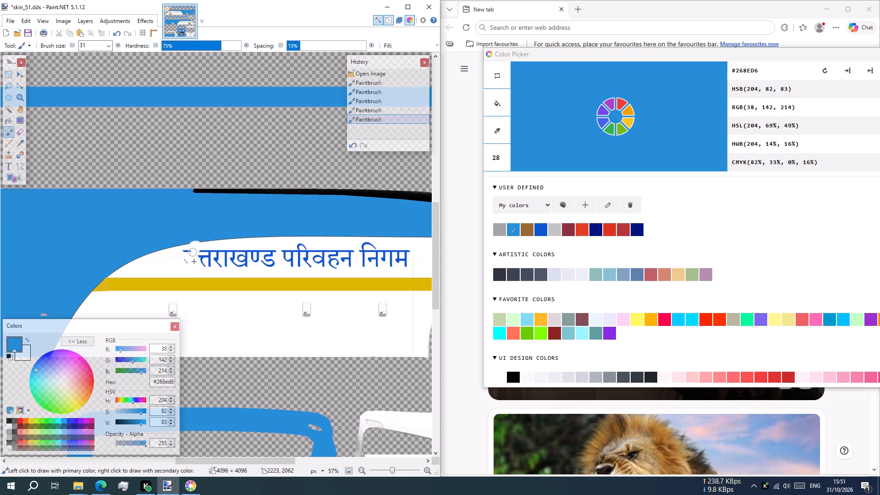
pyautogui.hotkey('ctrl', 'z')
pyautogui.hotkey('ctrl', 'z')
# Paint white over the word "उत्तराखण्ड" on the lower side view with the size 31 Paintbrush.
pyautogui.moveTo(194, 265); pyautogui.dragTo(194, 258, button='right')
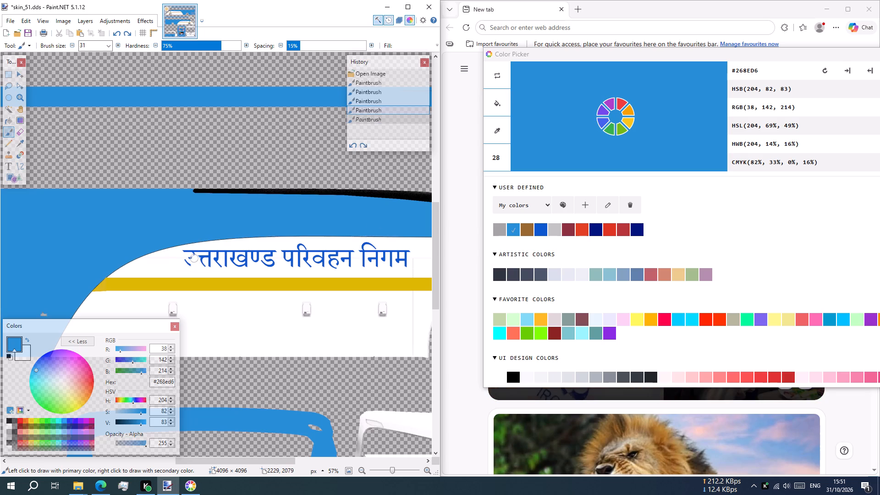
pyautogui.moveTo(194, 258); pyautogui.dragTo(185, 252, button='right')
pyautogui.moveTo(185, 252); pyautogui.dragTo(199, 252, button='right')
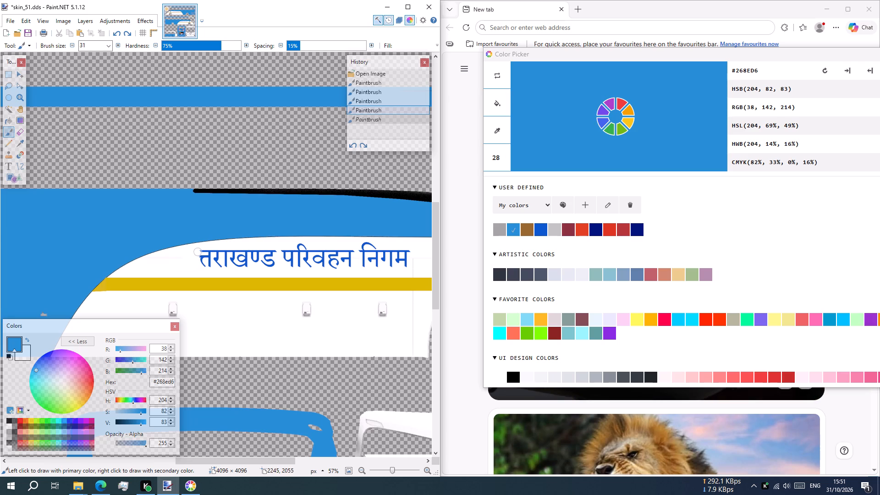
pyautogui.moveTo(199, 252); pyautogui.dragTo(255, 260, button='right')
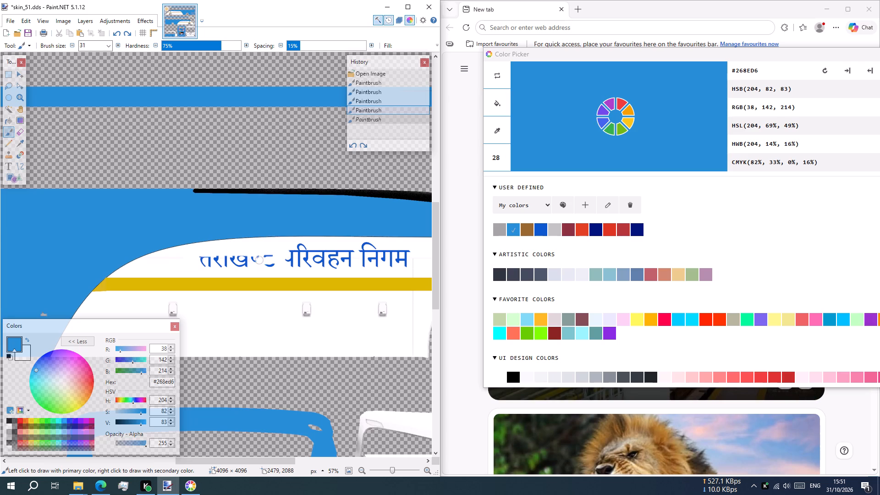
pyautogui.moveTo(255, 260); pyautogui.dragTo(209, 258, button='right')
pyautogui.moveTo(209, 258); pyautogui.dragTo(228, 260, button='right')
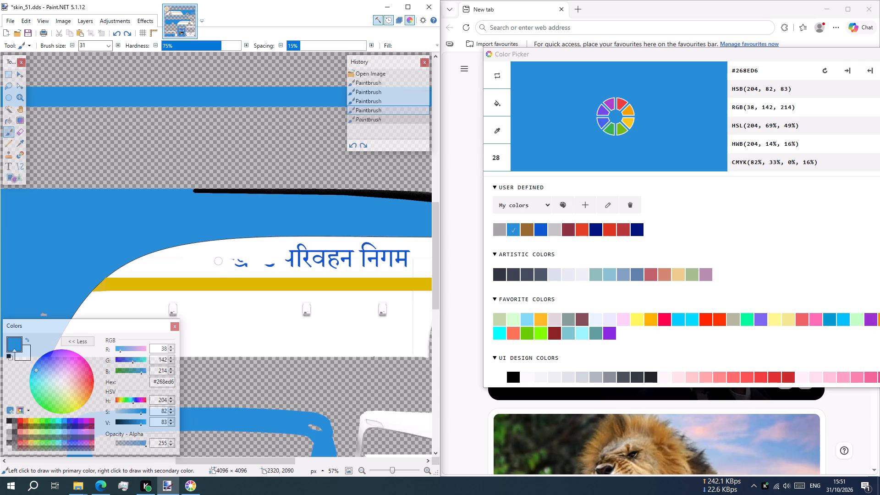
pyautogui.moveTo(228, 260); pyautogui.dragTo(261, 268, button='right')
pyautogui.moveTo(253, 268); pyautogui.dragTo(261, 268)
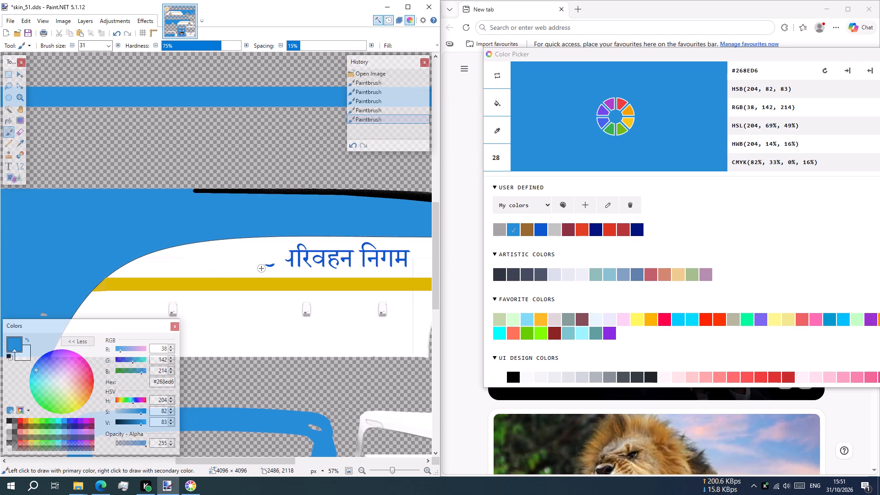
pyautogui.moveTo(261, 268); pyautogui.dragTo(266, 268, button='right')
# Paint white over the remaining words "परिवहन निगम" on the lower side view.
pyautogui.moveTo(272, 266); pyautogui.dragTo(315, 254, button='right')
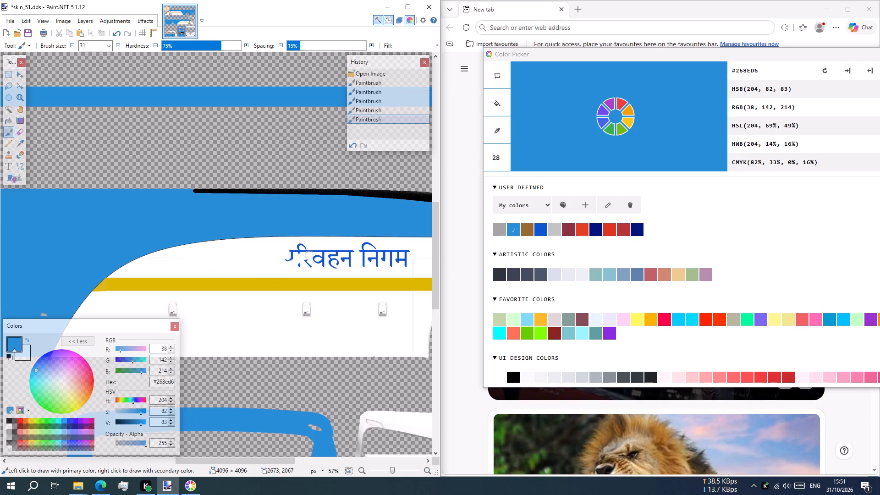
pyautogui.moveTo(315, 254); pyautogui.dragTo(303, 249, button='right')
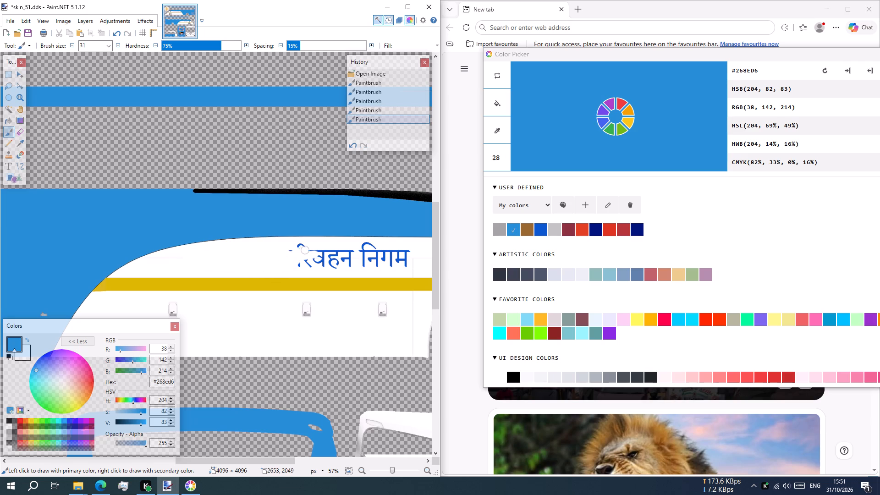
pyautogui.moveTo(303, 249); pyautogui.dragTo(366, 246, button='right')
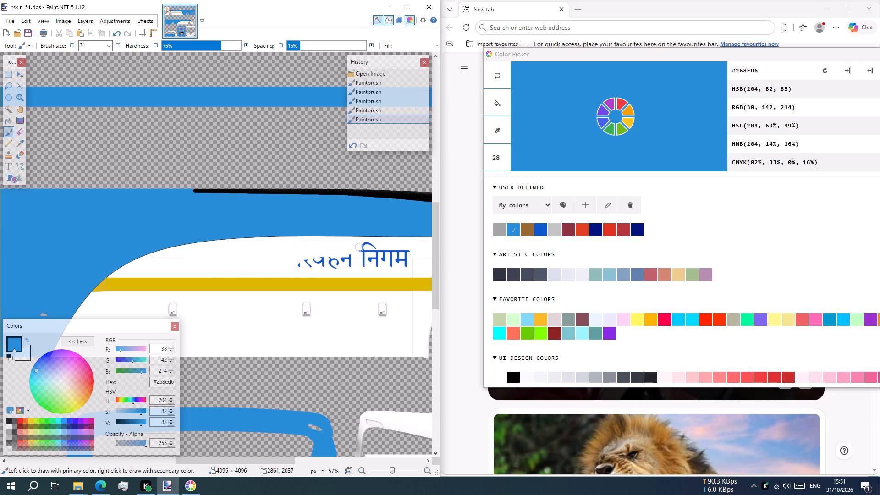
pyautogui.moveTo(366, 246); pyautogui.dragTo(417, 252, button='right')
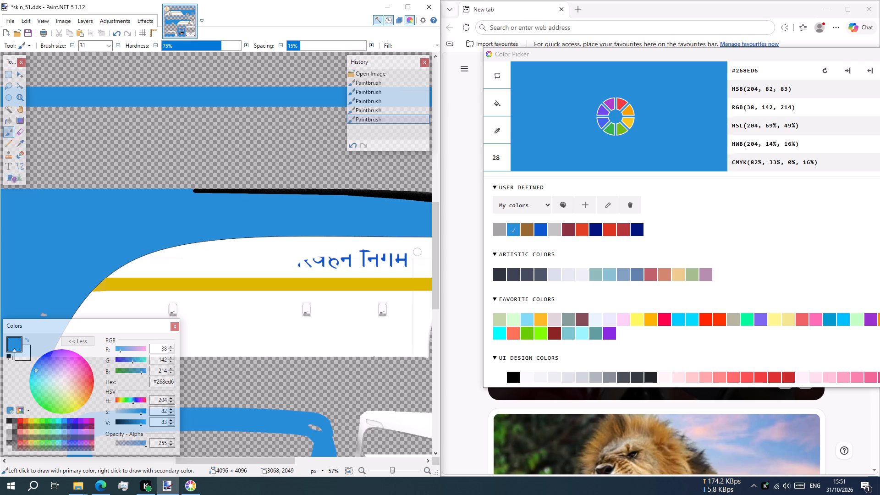
pyautogui.moveTo(417, 252); pyautogui.dragTo(381, 258, button='right')
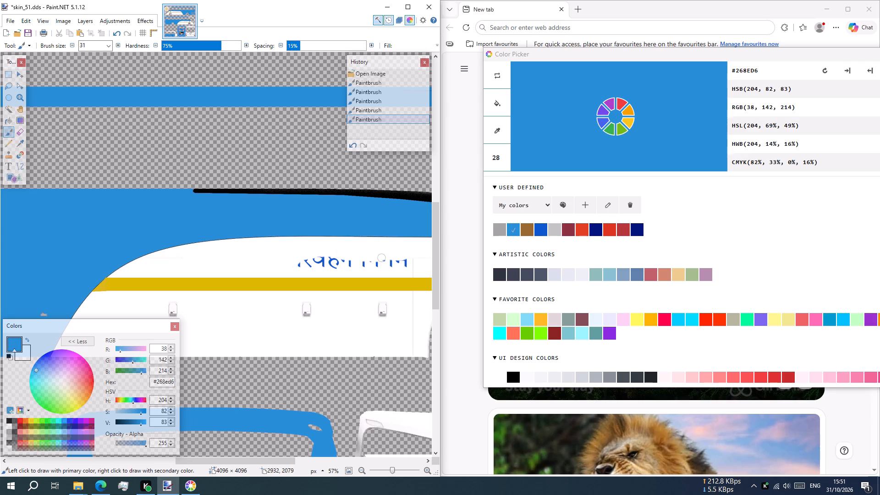
pyautogui.moveTo(381, 258); pyautogui.dragTo(405, 254, button='right')
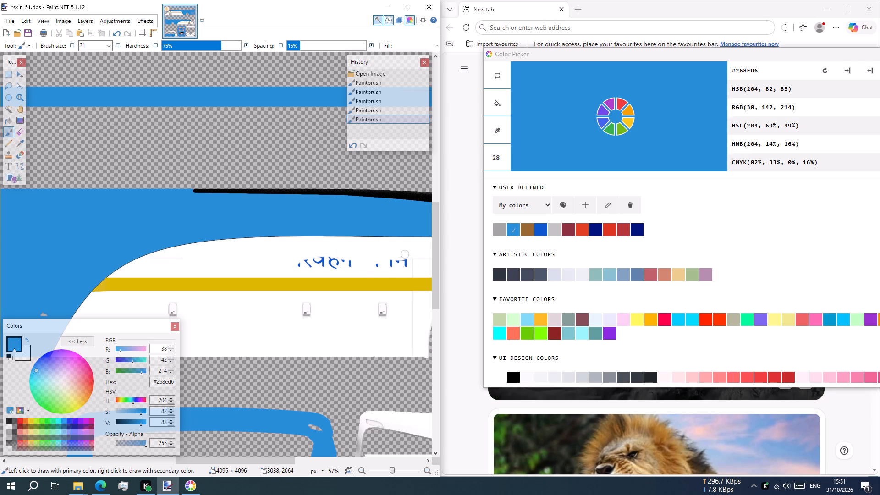
pyautogui.moveTo(405, 254); pyautogui.dragTo(375, 264, button='right')
pyautogui.moveTo(375, 264); pyautogui.dragTo(296, 264, button='right')
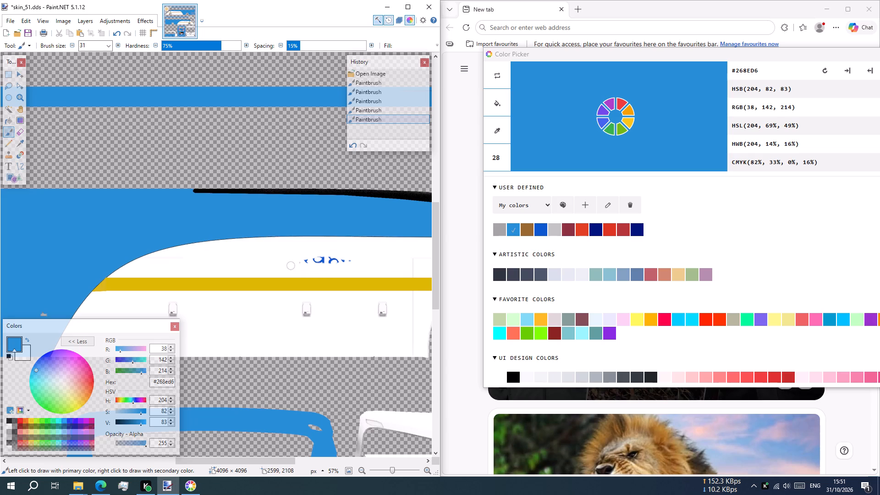
pyautogui.moveTo(296, 264); pyautogui.dragTo(340, 260, button='right')
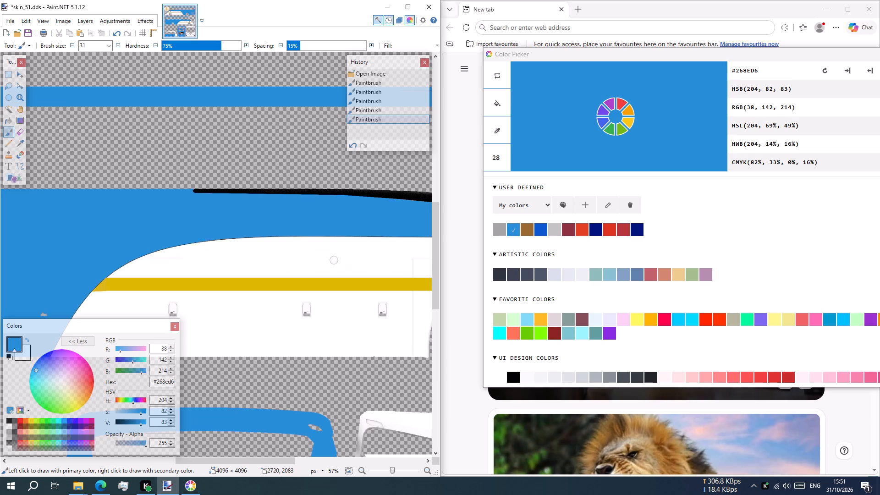
pyautogui.moveTo(340, 260); pyautogui.dragTo(336, 259, button='right')
# Save skin_51.dds in BC3 (Linear, DXT5) format with error diffusion dithering and the Perceptual error metric.
pyautogui.hotkey('ctrl', 's')
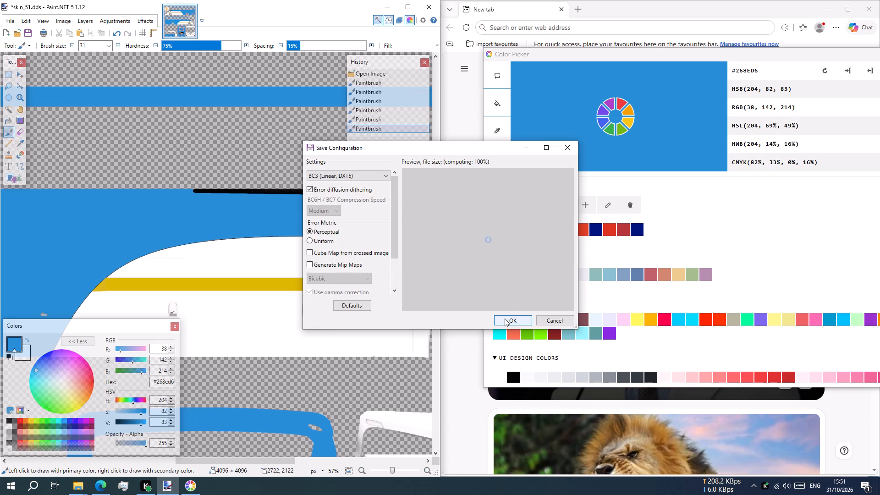
pyautogui.click(505, 319)
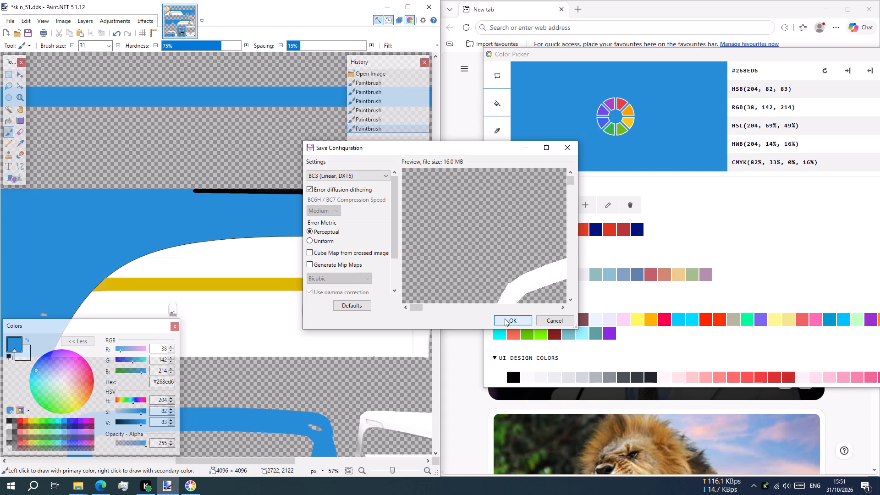
# Paint white over the word "उत्तराखण्ड" beside the logo on the upper side view.
pyautogui.keyDown('ctrl'); pyautogui.scroll(-7, 313, 257); pyautogui.keyUp('ctrl')
pyautogui.scroll(1, 336, 267)
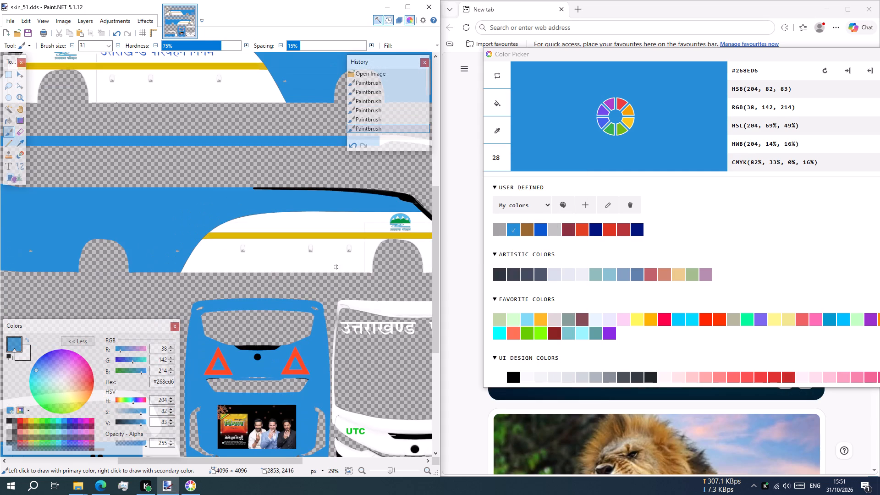
pyautogui.scroll(1, 336, 267)
pyautogui.keyDown('ctrl'); pyautogui.scroll(2, 138, 182); pyautogui.keyUp('ctrl')
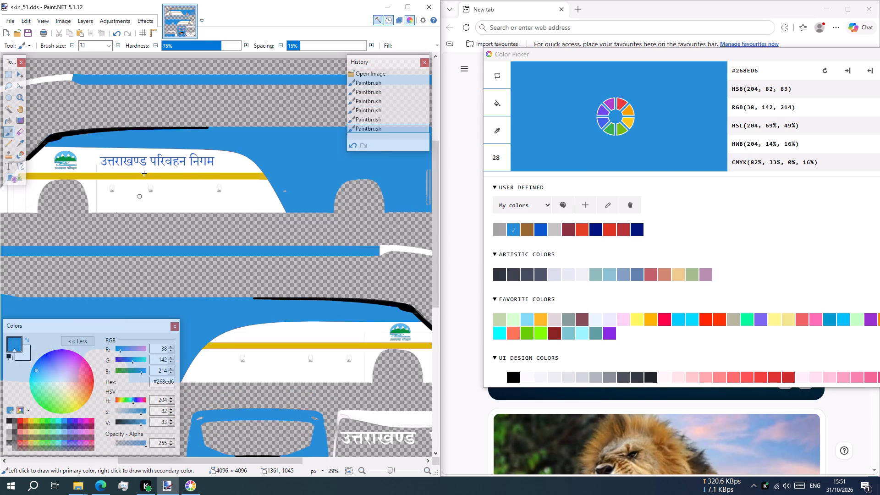
pyautogui.keyDown('ctrl'); pyautogui.scroll(2, 145, 174); pyautogui.keyUp('ctrl')
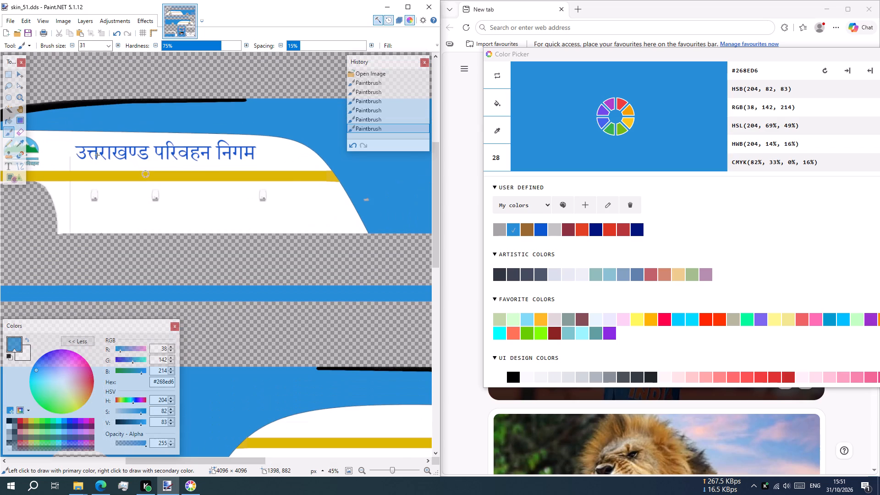
pyautogui.moveTo(75, 147); pyautogui.dragTo(80, 153, button='right')
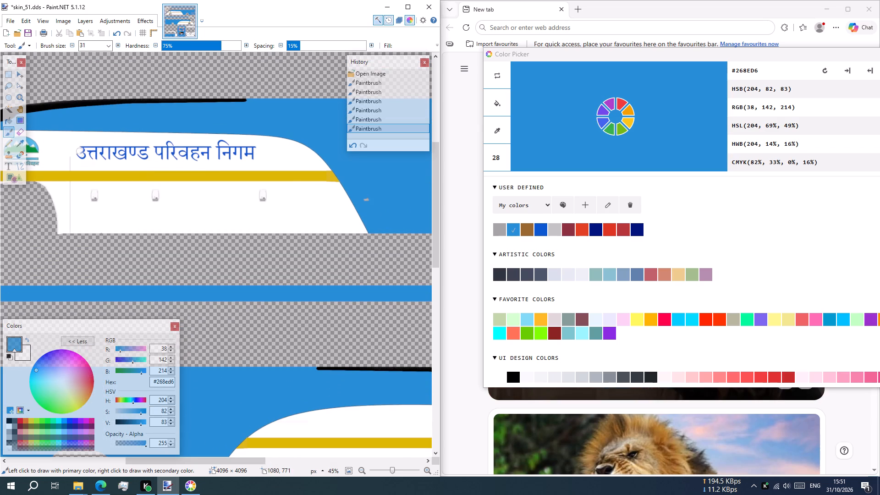
pyautogui.moveTo(80, 153); pyautogui.dragTo(80, 143, button='right')
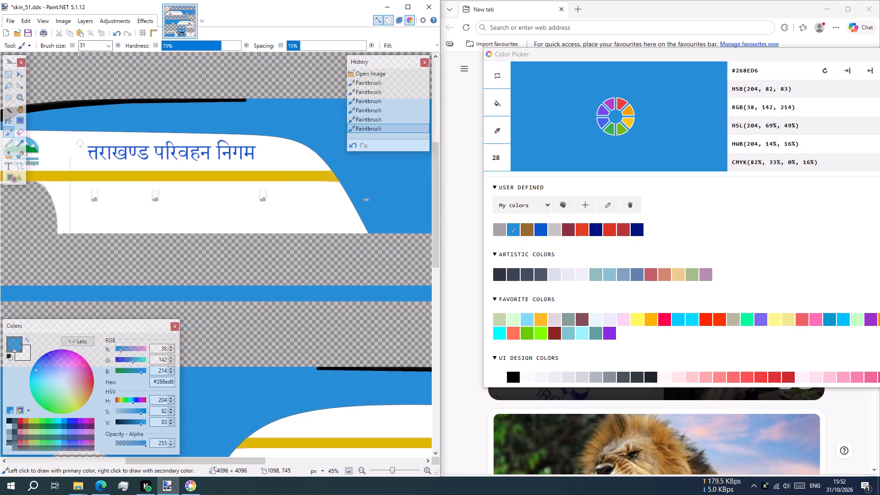
pyautogui.moveTo(80, 143); pyautogui.dragTo(85, 154, button='right')
pyautogui.moveTo(85, 154); pyautogui.dragTo(105, 149, button='right')
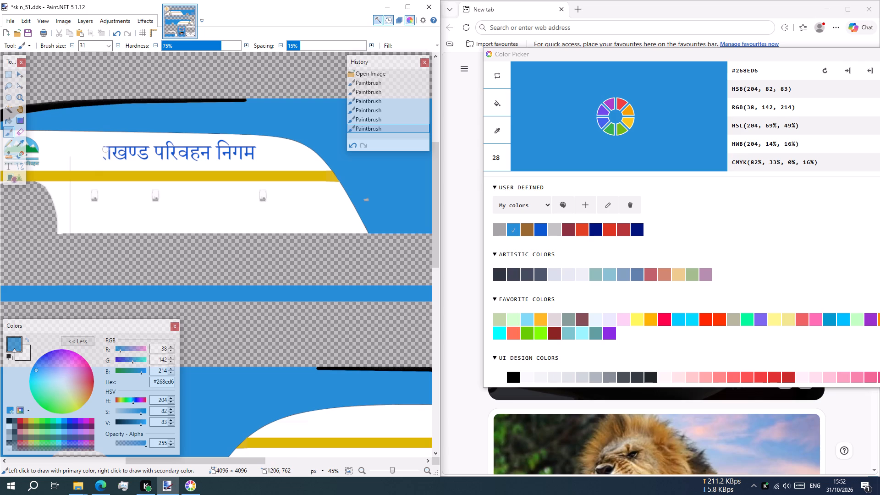
pyautogui.moveTo(105, 149); pyautogui.dragTo(149, 149, button='right')
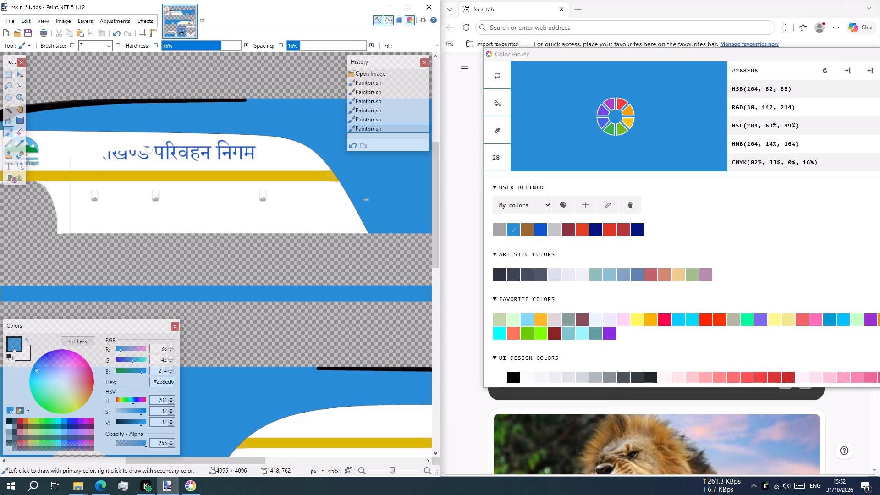
pyautogui.moveTo(149, 149); pyautogui.dragTo(103, 155, button='right')
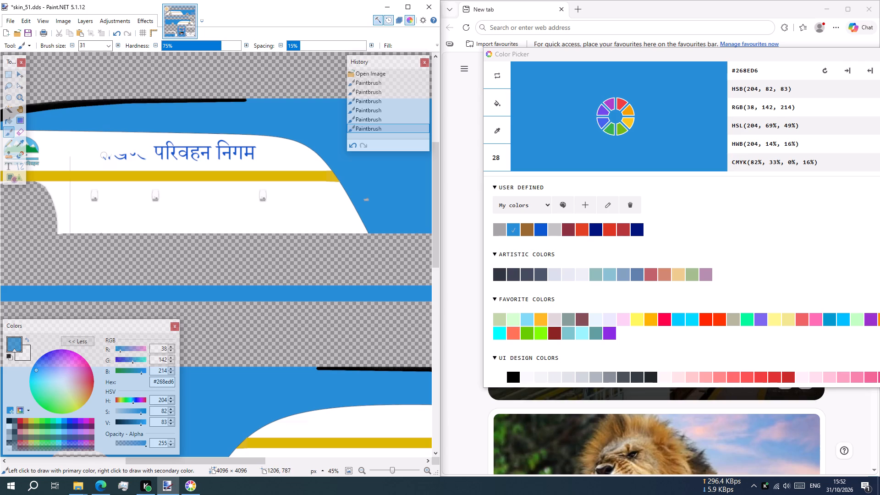
pyautogui.moveTo(103, 155); pyautogui.dragTo(138, 154, button='right')
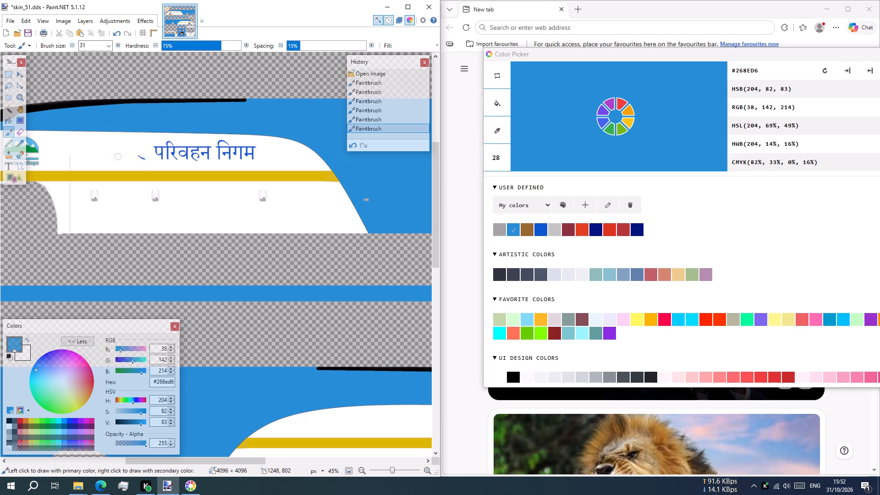
# Paint white over the remaining words "परिवहन निगम" on the upper side view.
pyautogui.moveTo(138, 154); pyautogui.dragTo(170, 150, button='right')
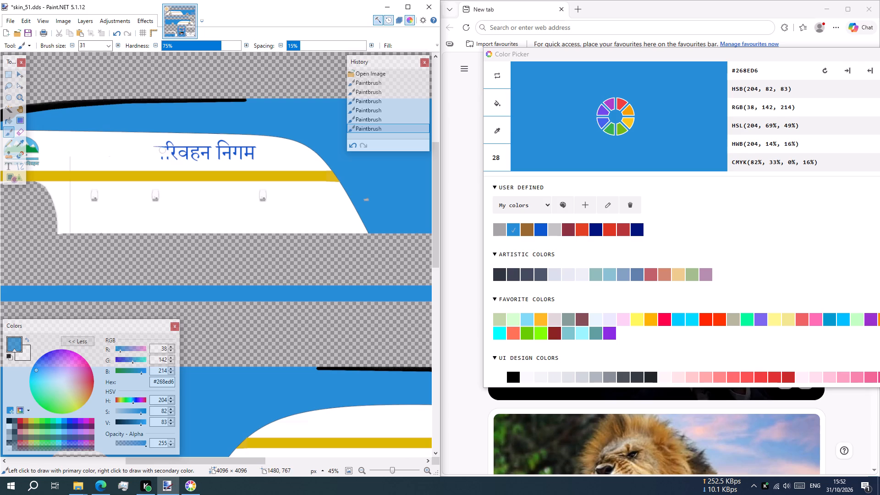
pyautogui.moveTo(170, 150); pyautogui.dragTo(183, 149, button='right')
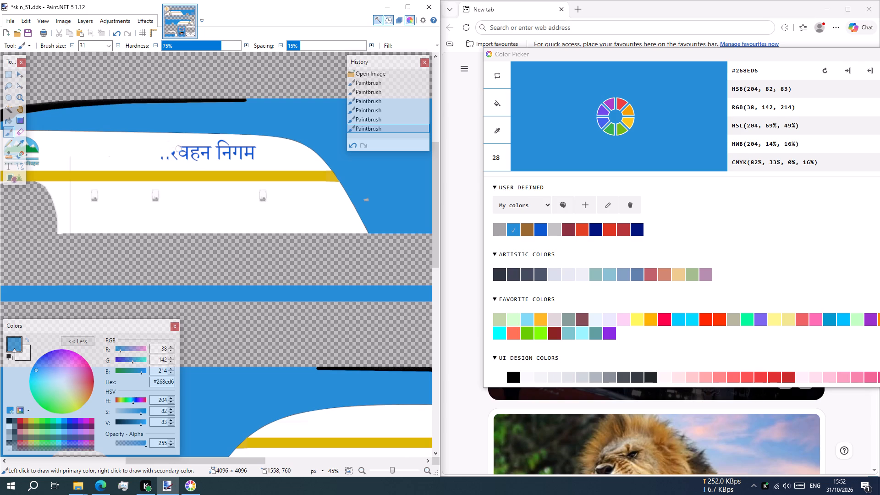
pyautogui.moveTo(183, 149); pyautogui.dragTo(205, 156, button='right')
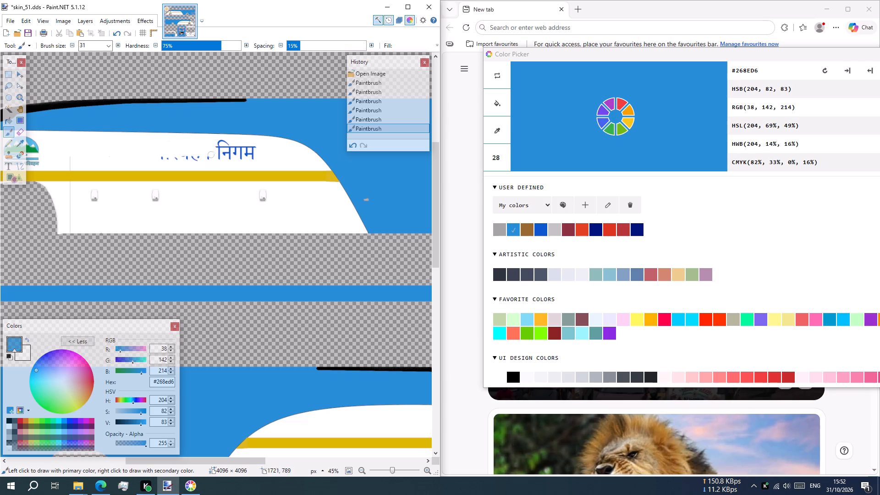
pyautogui.moveTo(205, 156); pyautogui.dragTo(254, 154, button='right')
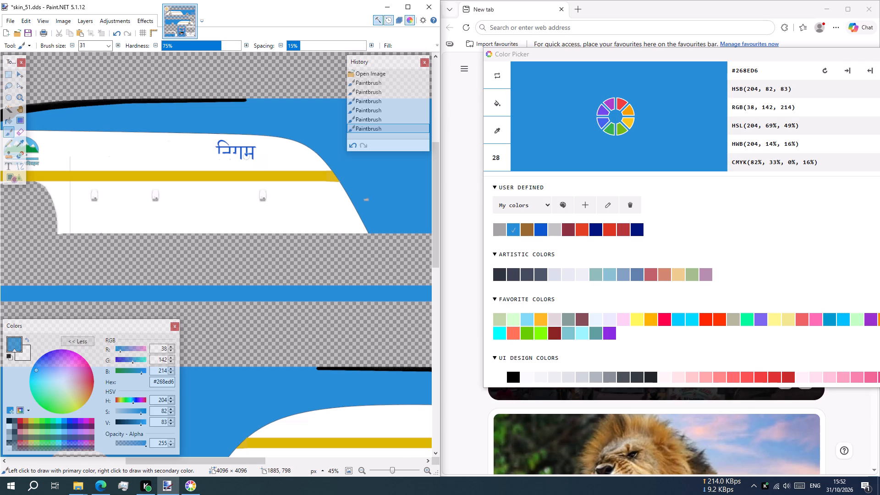
pyautogui.moveTo(254, 154); pyautogui.dragTo(216, 150, button='right')
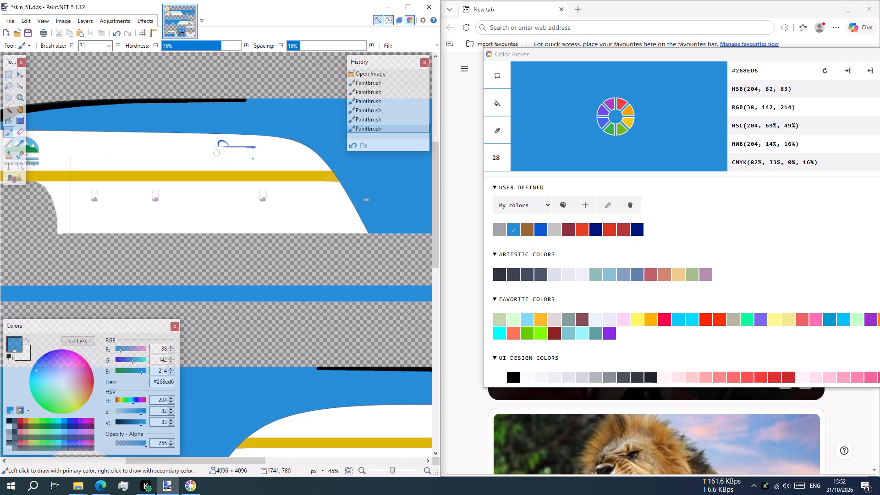
pyautogui.moveTo(216, 150); pyautogui.dragTo(214, 148, button='right')
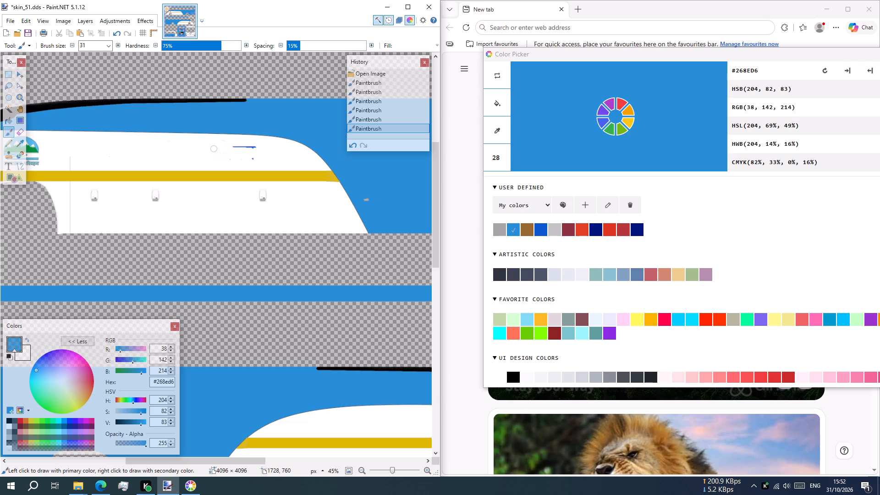
pyautogui.moveTo(214, 148); pyautogui.dragTo(233, 155, button='right')
pyautogui.moveTo(233, 155); pyautogui.dragTo(231, 146, button='right')
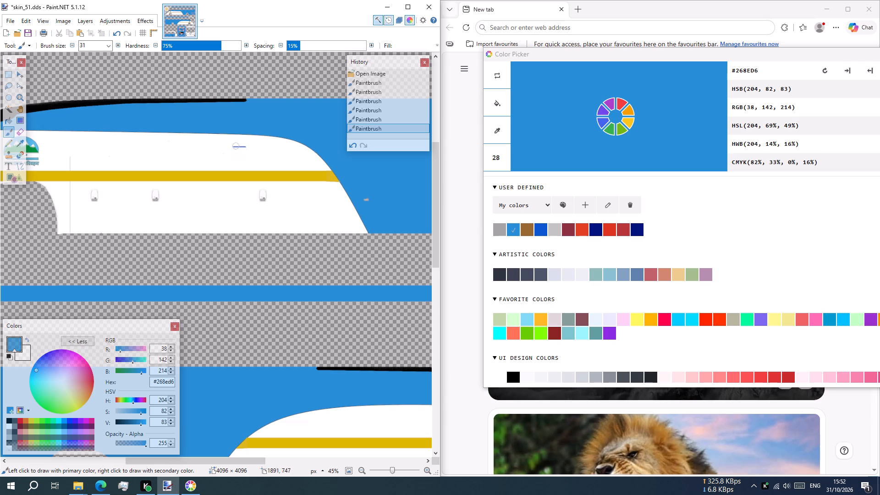
pyautogui.moveTo(231, 146); pyautogui.dragTo(258, 148, button='right')
# Save skin_51.dds with the upper side lettering painted over.
pyautogui.keyDown('ctrl'); pyautogui.scroll(-2, 250, 149); pyautogui.keyUp('ctrl')
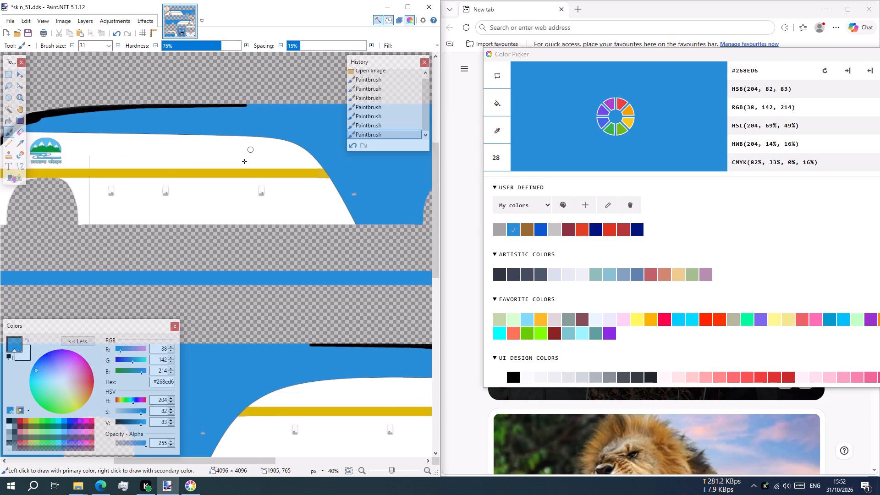
pyautogui.scroll(-2, 239, 167)
pyautogui.press('s')
pyautogui.hotkey('ctrl', 's')
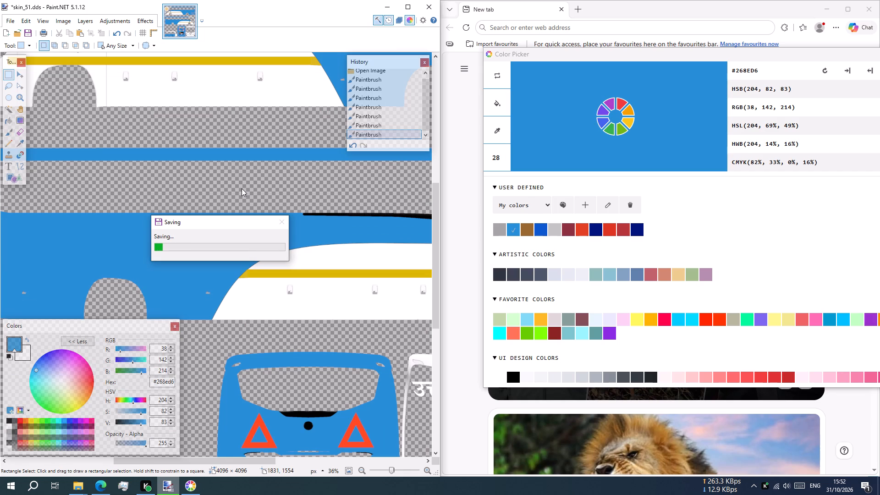
# Examine the rear and front views and the whole skin sheet for remaining lettering.
pyautogui.scroll(-5, 260, 282)
pyautogui.keyDown('ctrl'); pyautogui.scroll(-4, 258, 218); pyautogui.keyUp('ctrl')
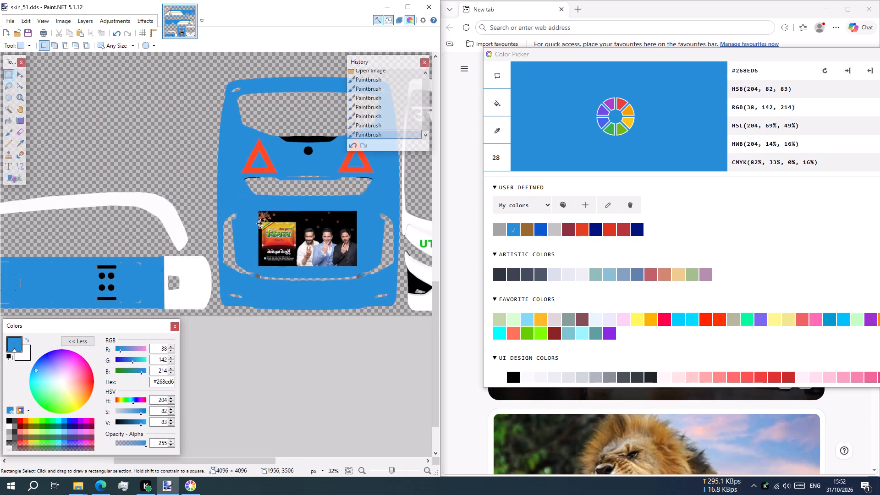
pyautogui.keyDown('ctrl'); pyautogui.scroll(-5, 239, 231); pyautogui.keyUp('ctrl')
pyautogui.scroll(-1, 286, 231)
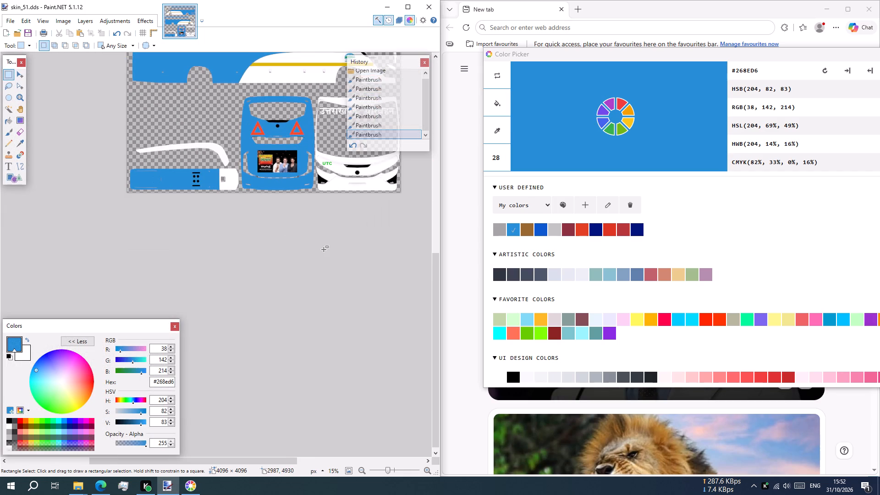
pyautogui.scroll(4, 324, 249)
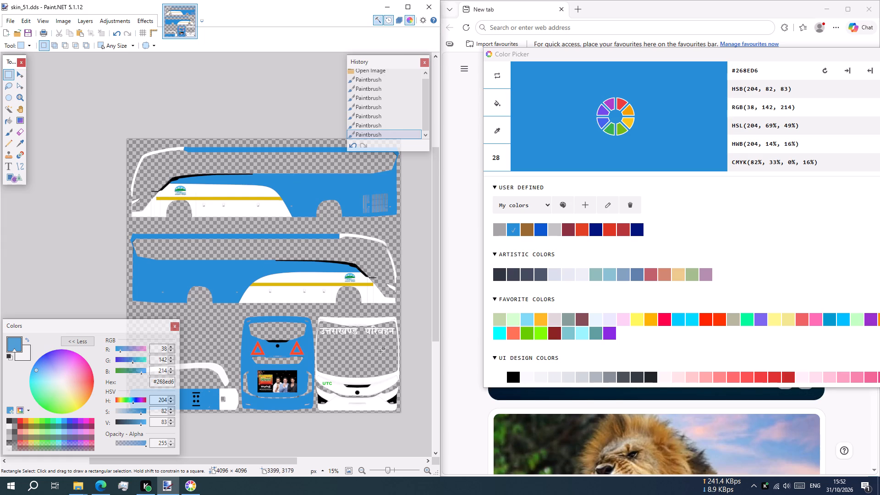
# Choose the Text tool and set the primary colour to the medium blue #4285C9.
pyautogui.click(11, 167)
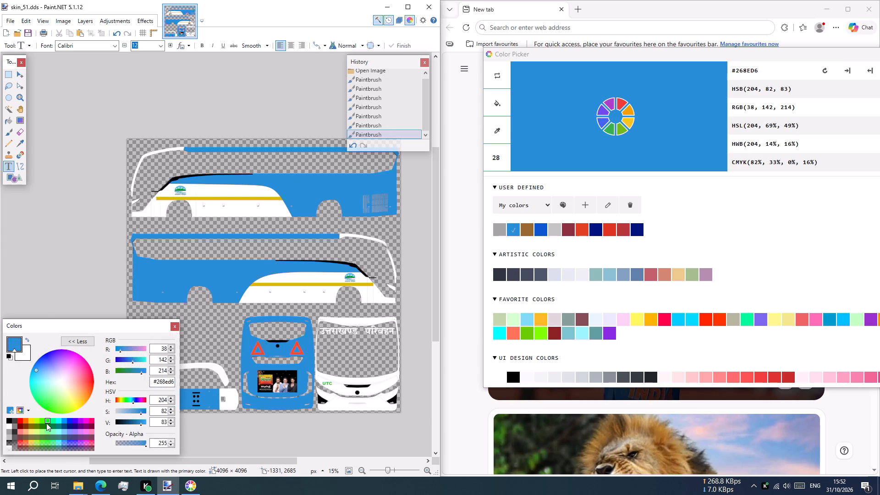
pyautogui.click(46, 423)
pyautogui.moveTo(141, 361); pyautogui.dragTo(136, 364)
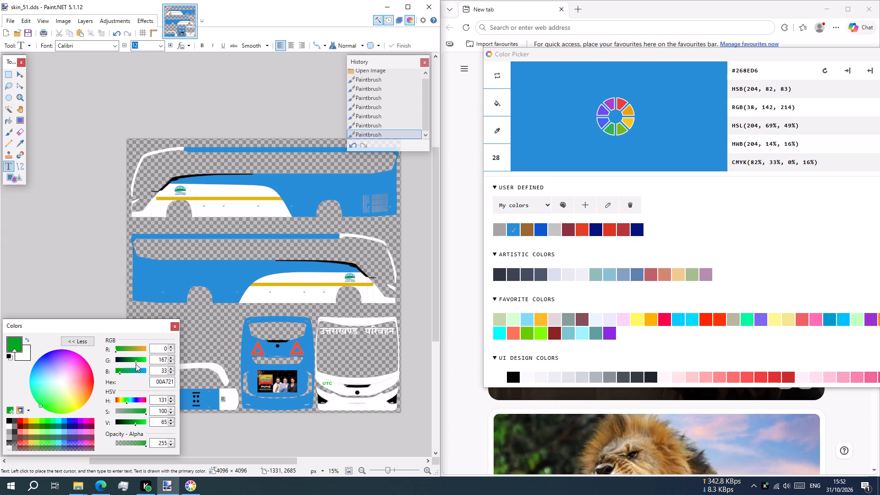
pyautogui.moveTo(136, 364); pyautogui.dragTo(137, 364)
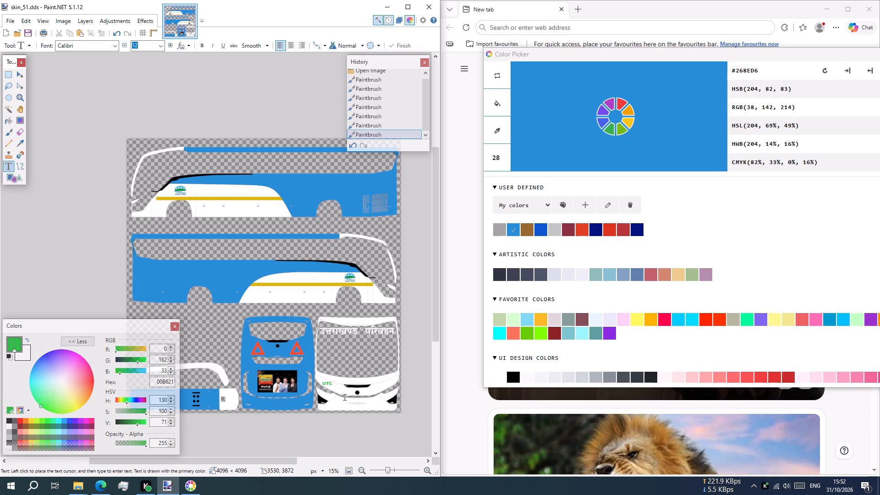
pyautogui.moveTo(49, 368); pyautogui.dragTo(39, 363)
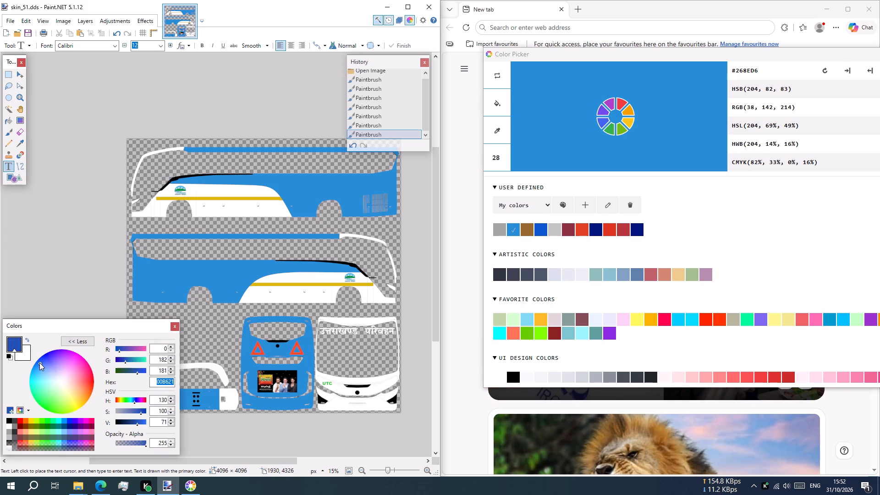
pyautogui.moveTo(39, 363); pyautogui.dragTo(37, 369)
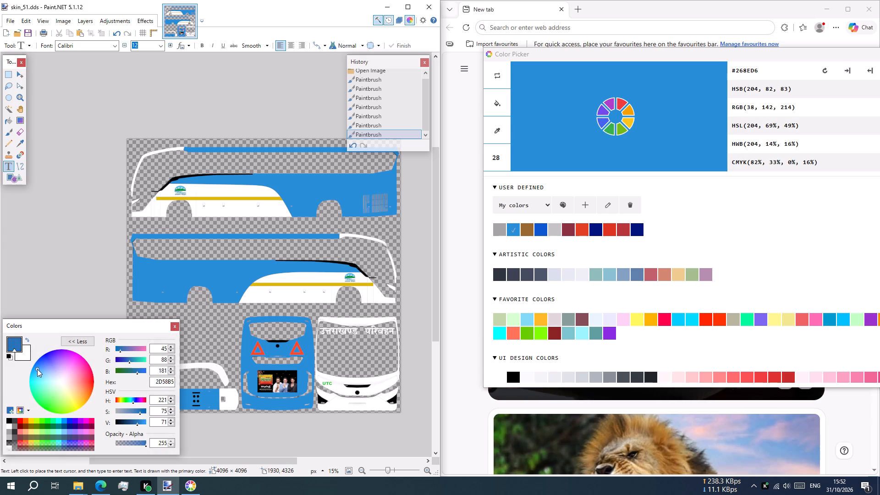
pyautogui.moveTo(37, 369); pyautogui.dragTo(40, 372)
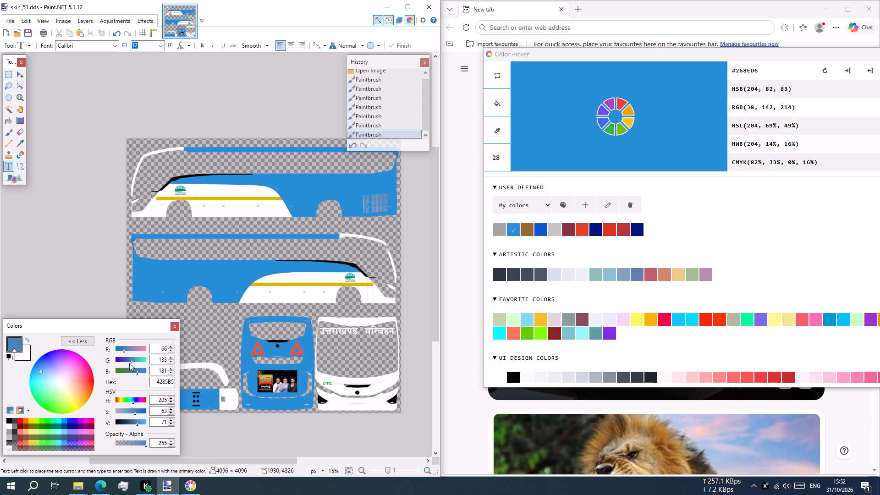
pyautogui.moveTo(134, 371); pyautogui.dragTo(139, 374)
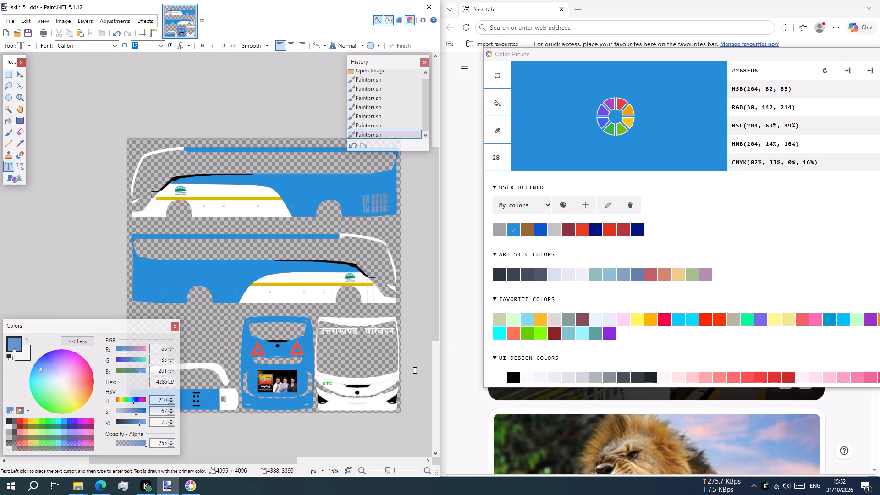
# Start a text on the front view's bumper opposite the green "UTC", set font size 30, and test it with a letter b.
pyautogui.keyDown('ctrl'); pyautogui.scroll(10, 389, 390); pyautogui.keyUp('ctrl')
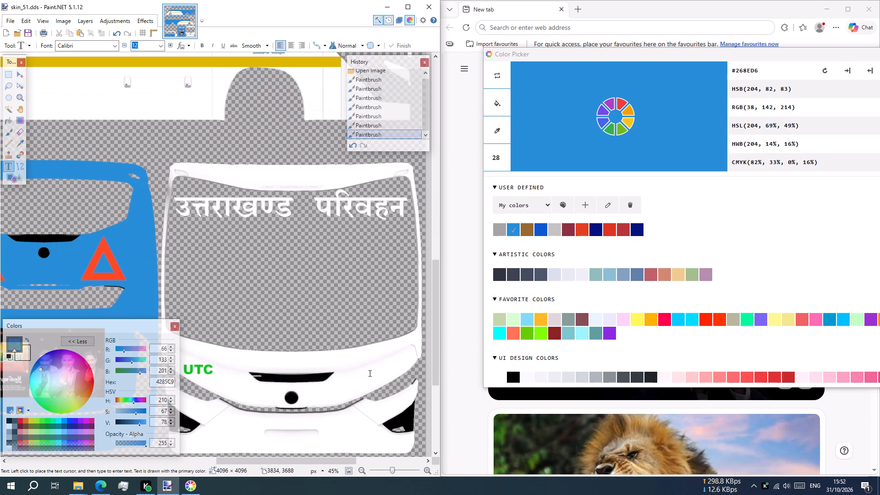
pyautogui.click(372, 371)
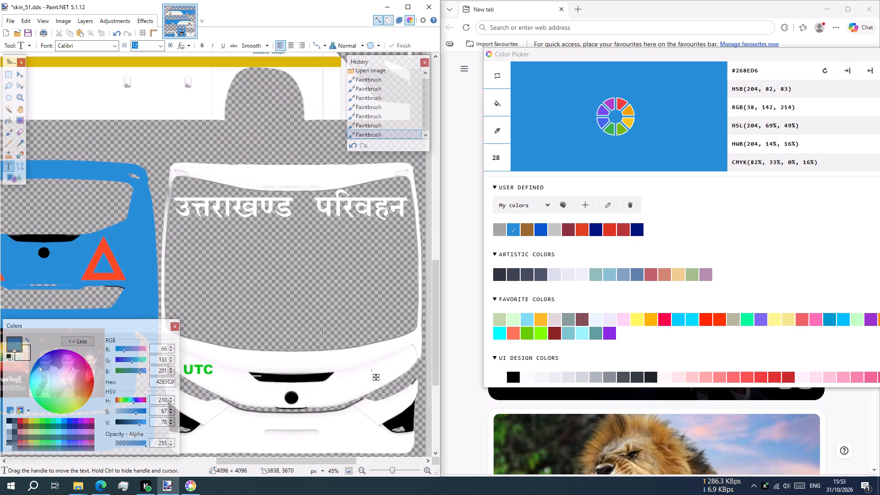
pyautogui.tripleClick(168, 45)
pyautogui.tripleClick(168, 45)
pyautogui.tripleClick(168, 45)
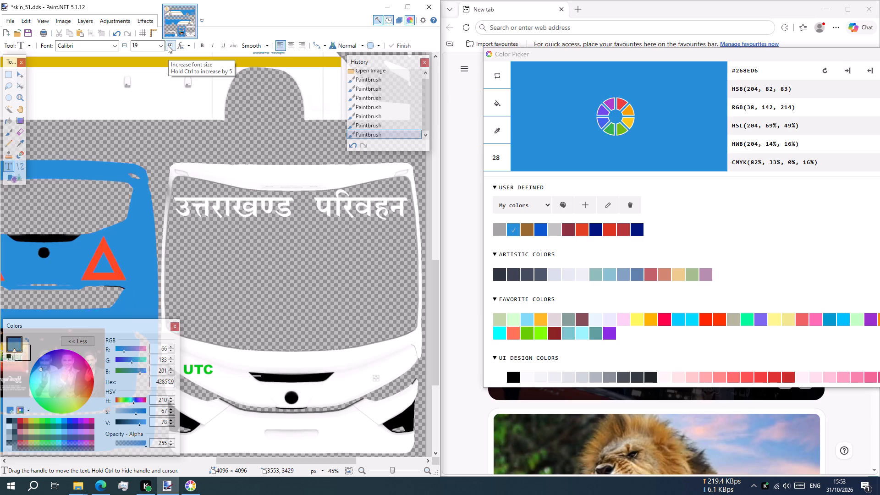
pyautogui.tripleClick(168, 45)
pyautogui.click(168, 45)
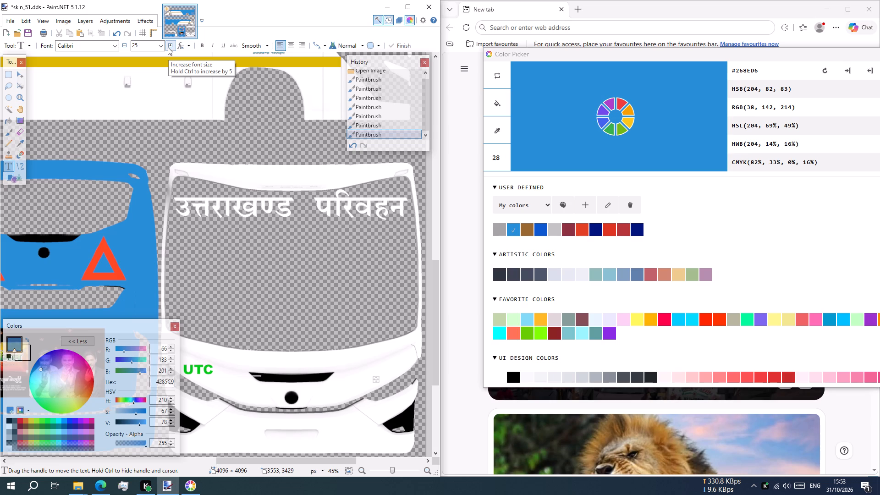
pyautogui.tripleClick(168, 47)
pyautogui.doubleClick(168, 47)
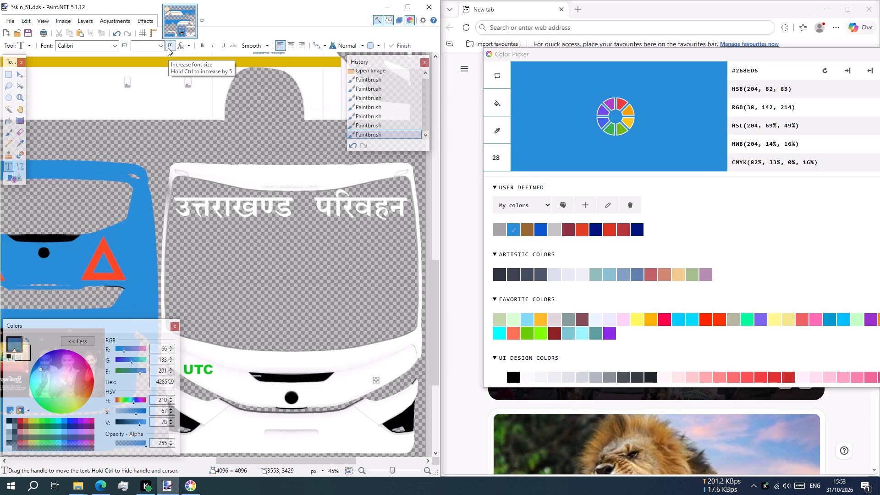
pyautogui.press('b')
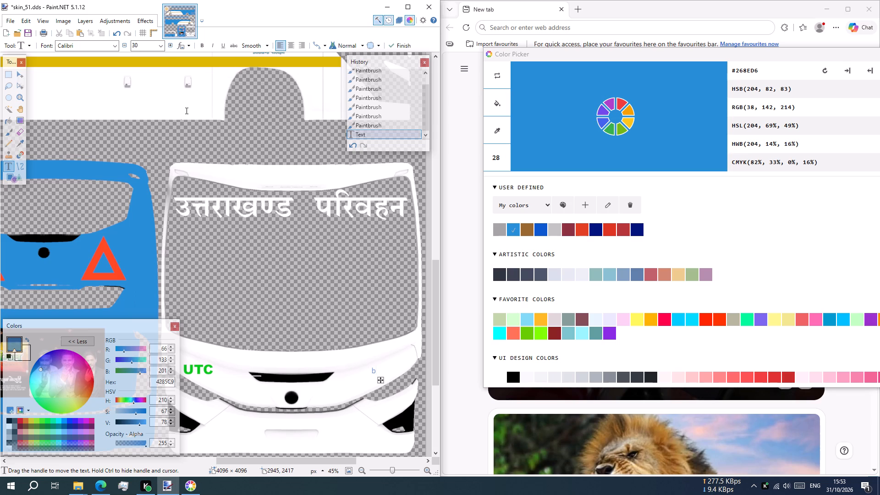
pyautogui.press('BackSpace')
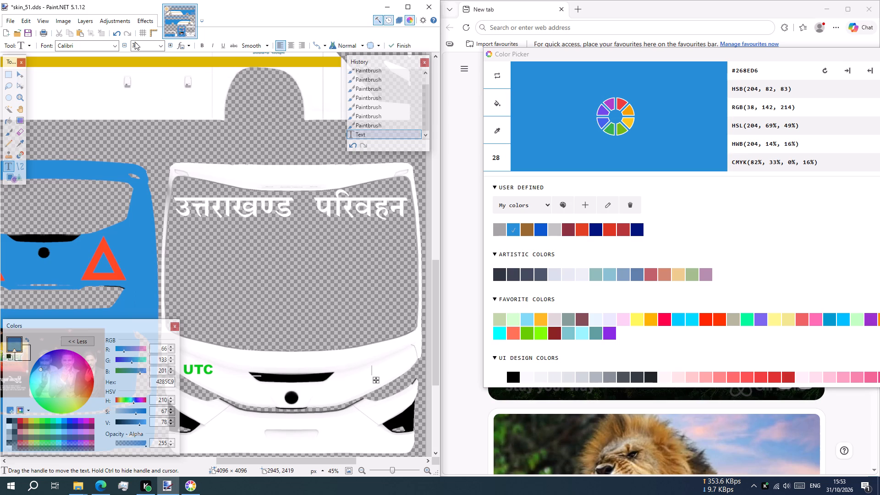
# Set the bumper text's font to Franklin Gothic Medium at size 48.
pyautogui.click(115, 45)
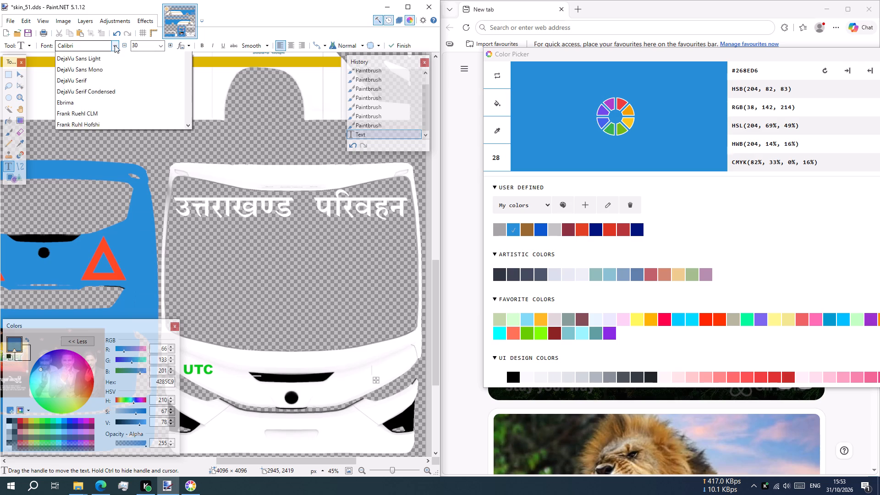
pyautogui.scroll(-7, 133, 141)
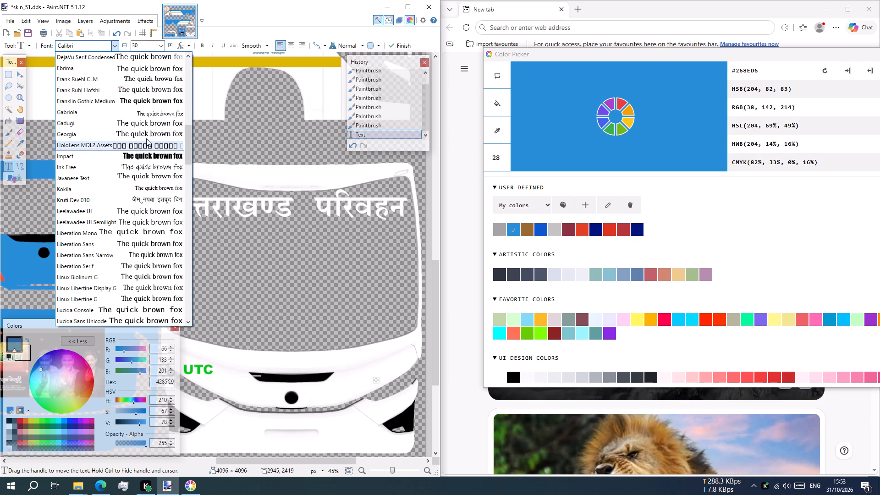
pyautogui.click(153, 100)
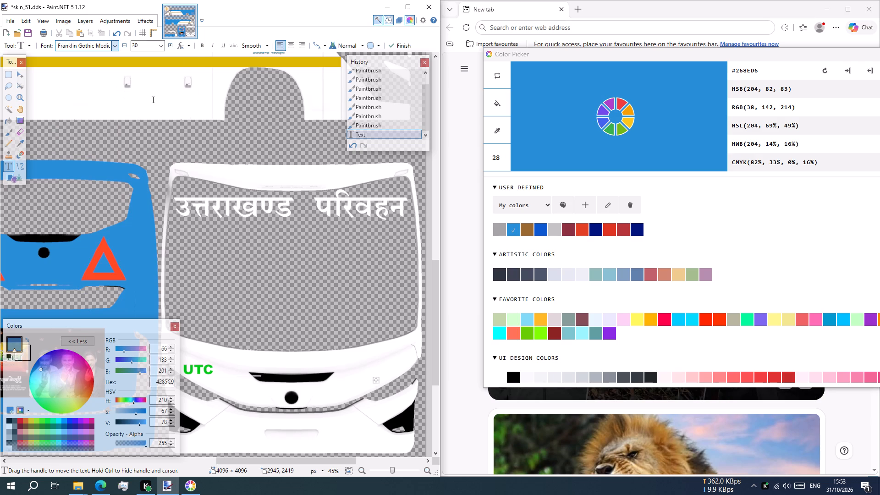
pyautogui.click(137, 46)
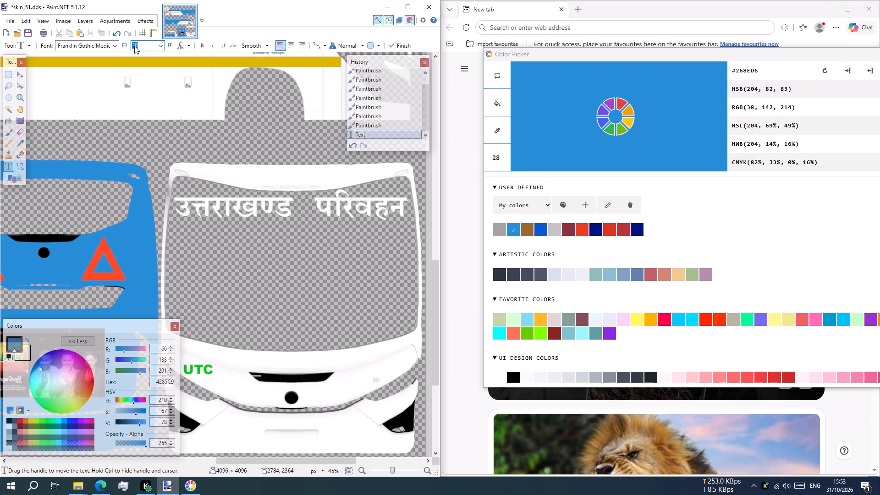
pyautogui.click(163, 42)
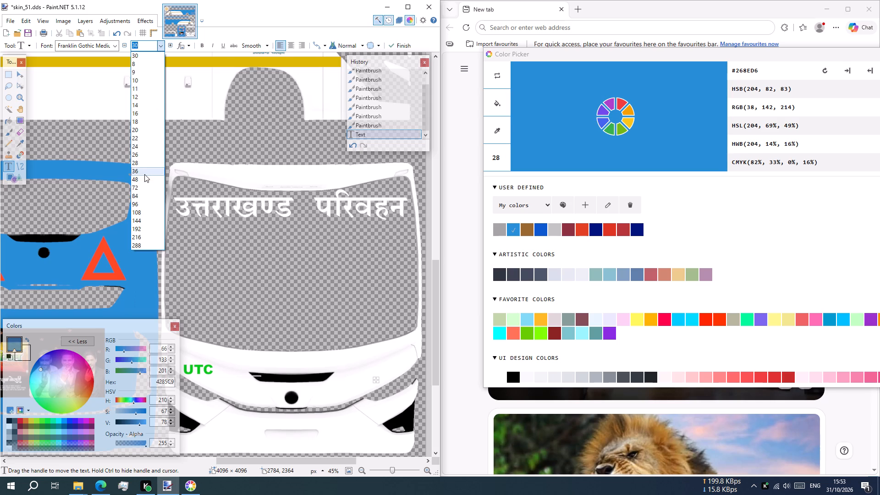
pyautogui.click(144, 178)
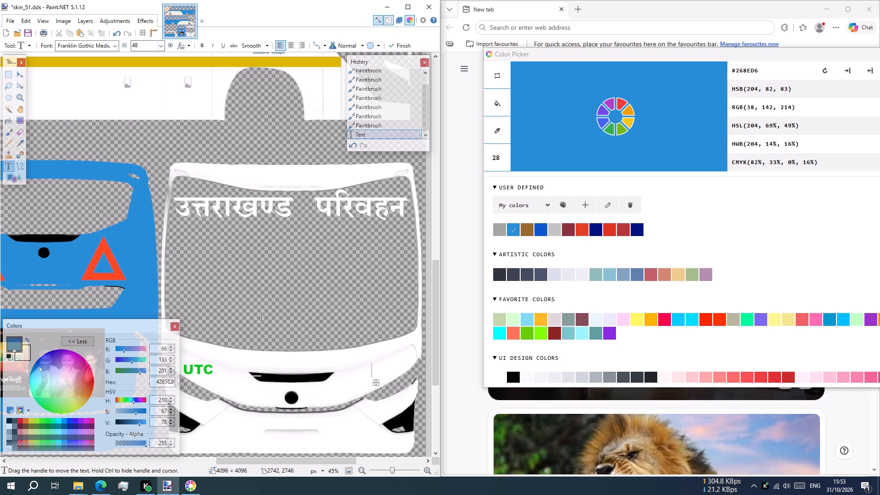
# Enter the text "BSVI" in capitals on the front view's bumper, opposite the green "UTC".
pyautogui.write('bb')
pyautogui.press('BackSpace')
pyautogui.press('BackSpace')
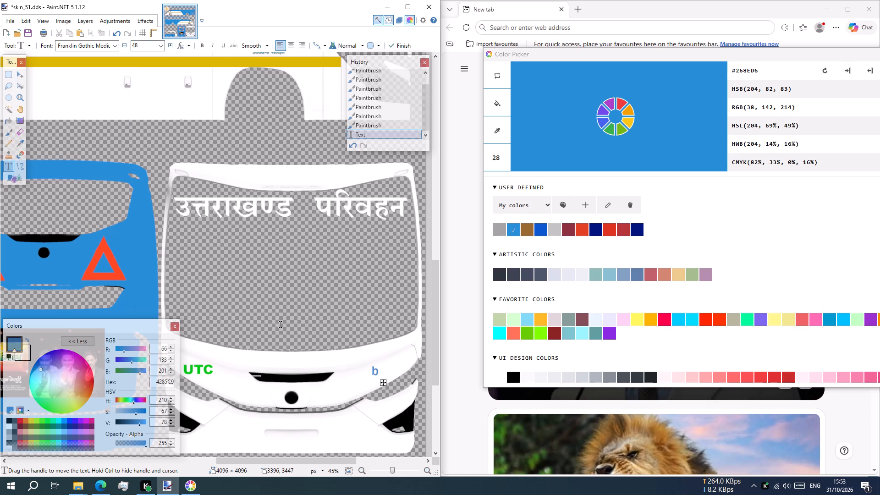
pyautogui.write('BB')
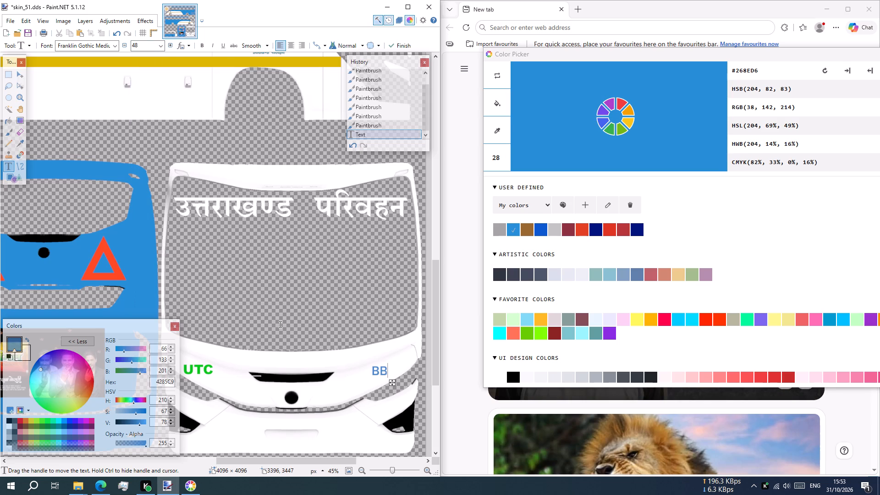
pyautogui.hotkey('shift', 'BackSpace')
pyautogui.hotkey('shift', 'BackSpace')
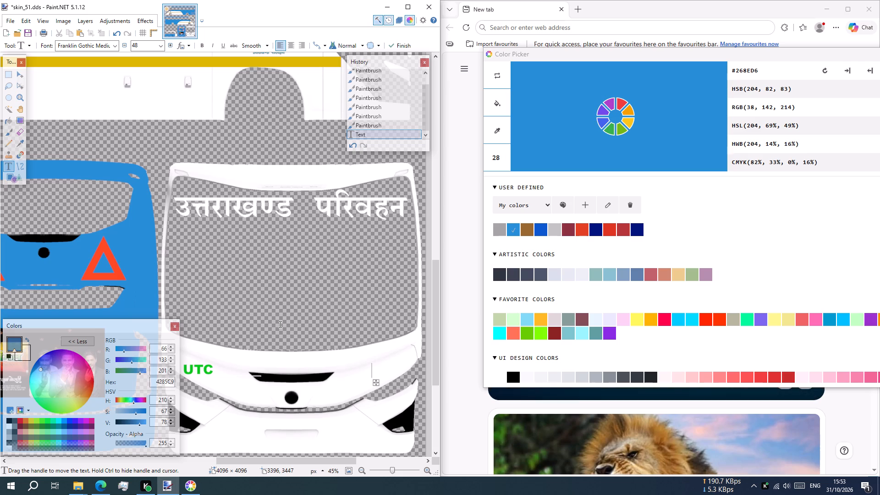
pyautogui.write('BS')
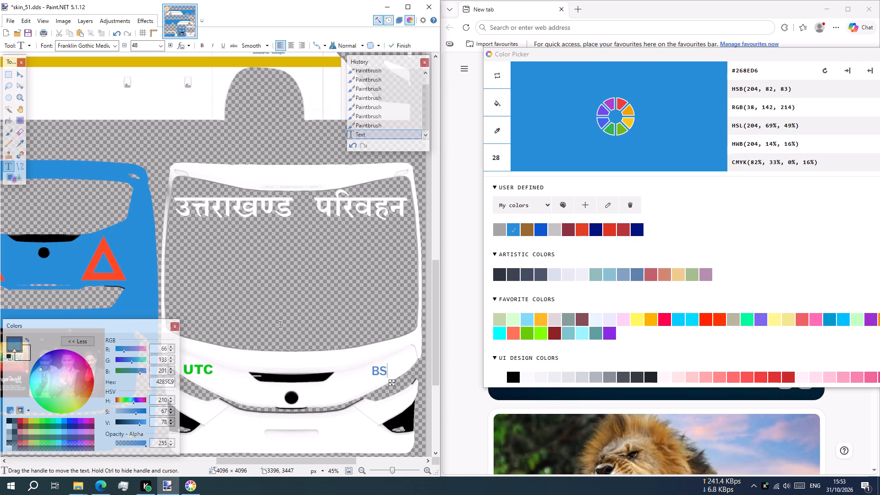
pyautogui.press('v')
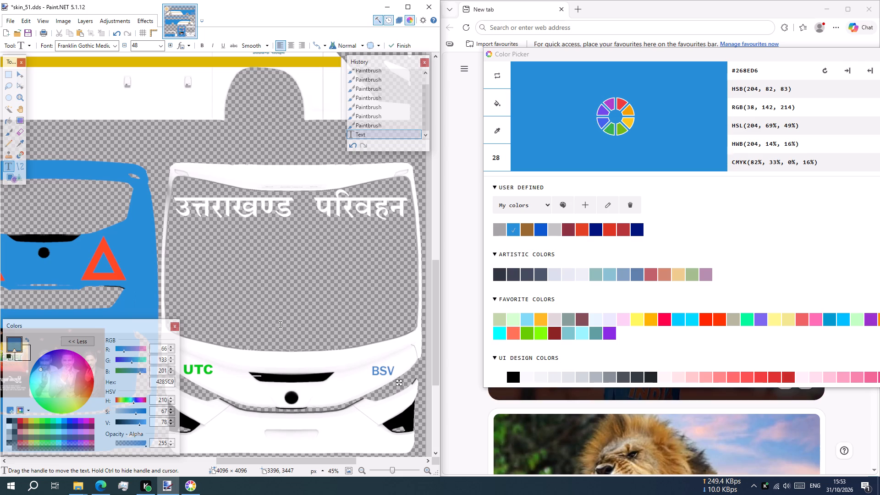
pyautogui.press('i')
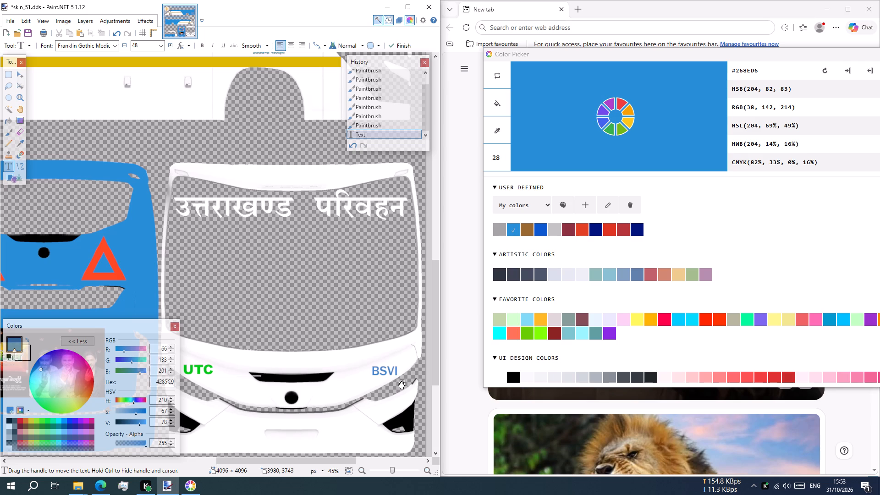
# Move the "BSVI" text outward and slightly up to align with "UTC", anchored at about 3882, 3608.
pyautogui.moveTo(403, 384); pyautogui.dragTo(407, 380)
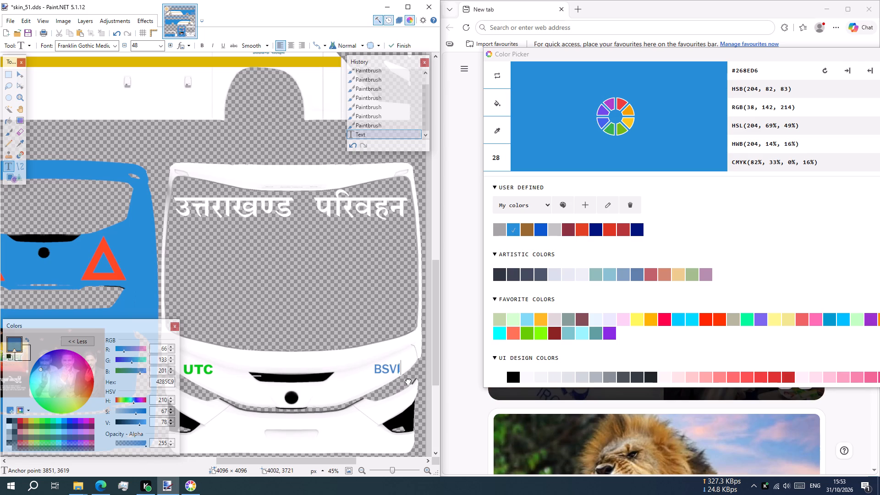
pyautogui.moveTo(407, 380); pyautogui.dragTo(416, 374)
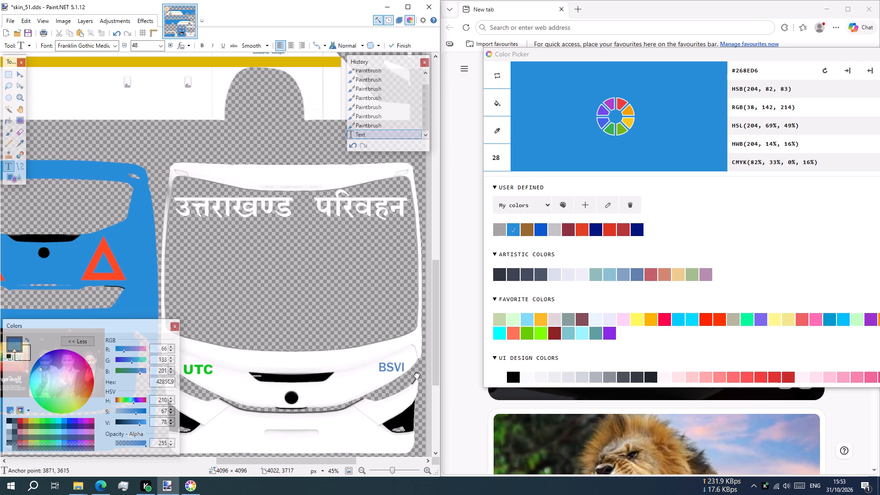
pyautogui.moveTo(416, 374); pyautogui.dragTo(412, 379)
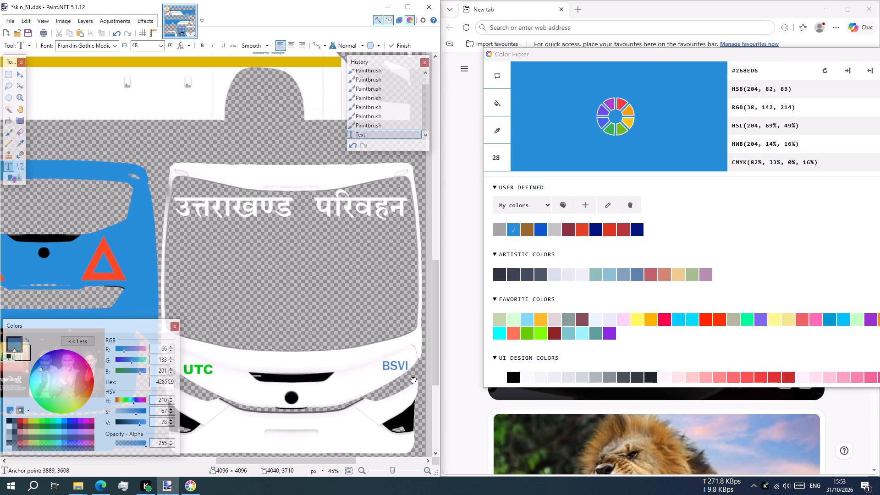
pyautogui.moveTo(412, 379); pyautogui.dragTo(412, 379)
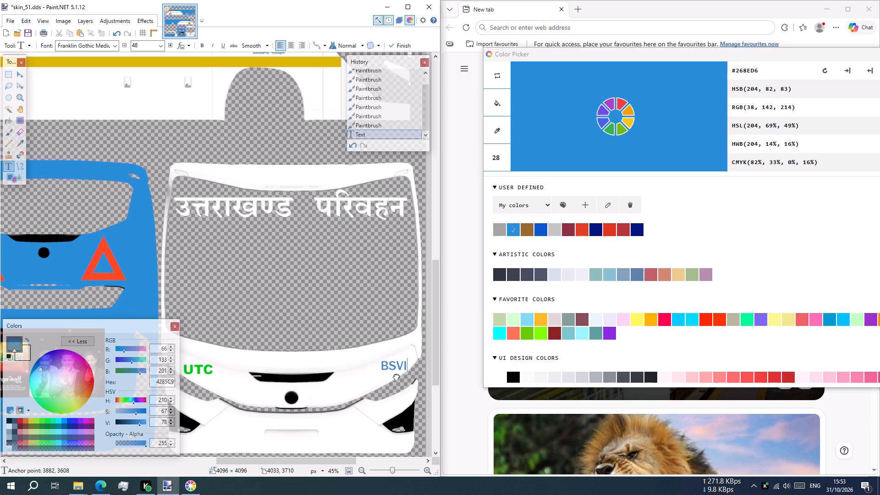
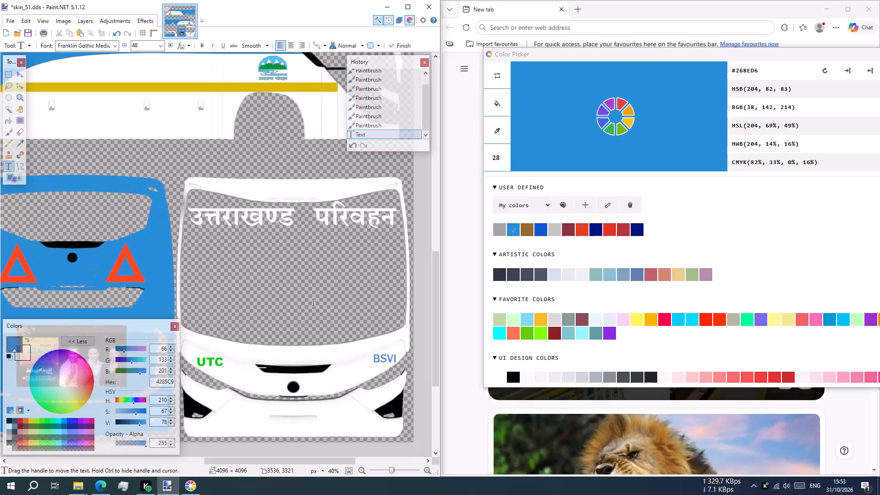
# Check the placement of the "BSVI" bumper text against the front view and the whole bus skin.
pyautogui.keyDown('ctrl'); pyautogui.scroll(-3, 323, 310); pyautogui.keyUp('ctrl')
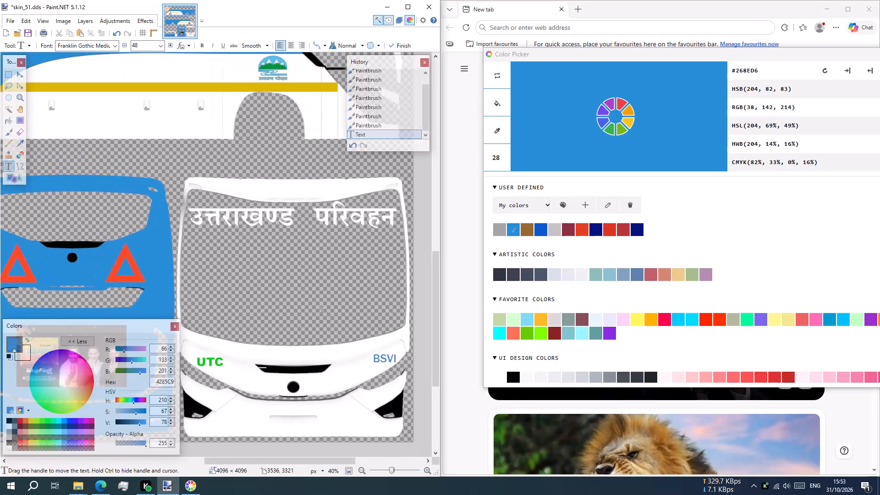
pyautogui.keyDown('ctrl'); pyautogui.scroll(-1, 340, 308); pyautogui.keyUp('ctrl')
pyautogui.scroll(-1, 295, 299)
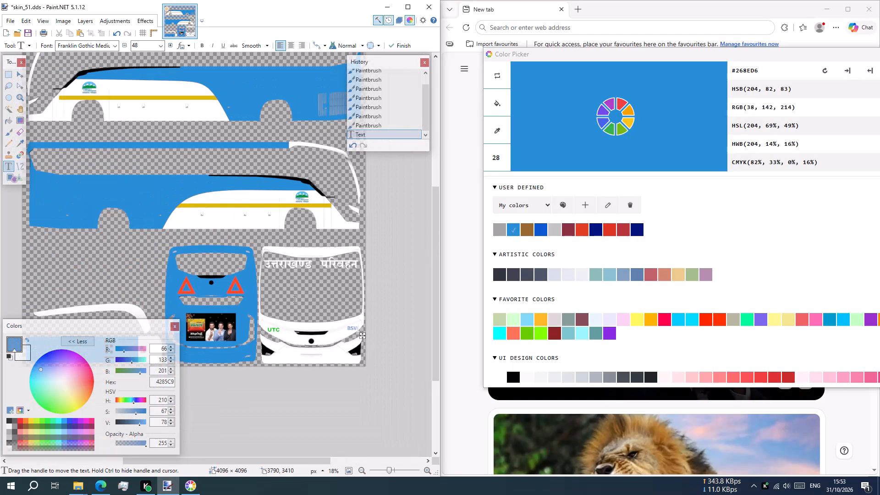
pyautogui.scroll(-1, 298, 309)
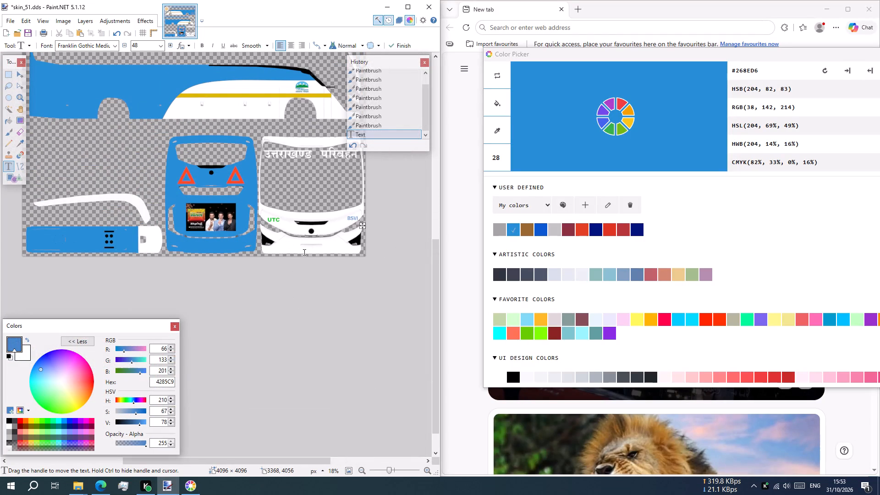
pyautogui.scroll(1, 304, 253)
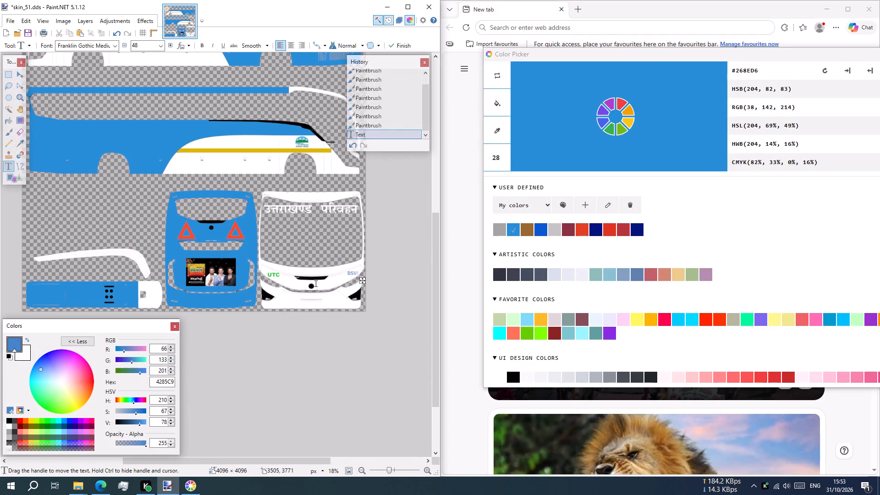
pyautogui.keyDown('ctrl'); pyautogui.scroll(6, 316, 284); pyautogui.keyUp('ctrl')
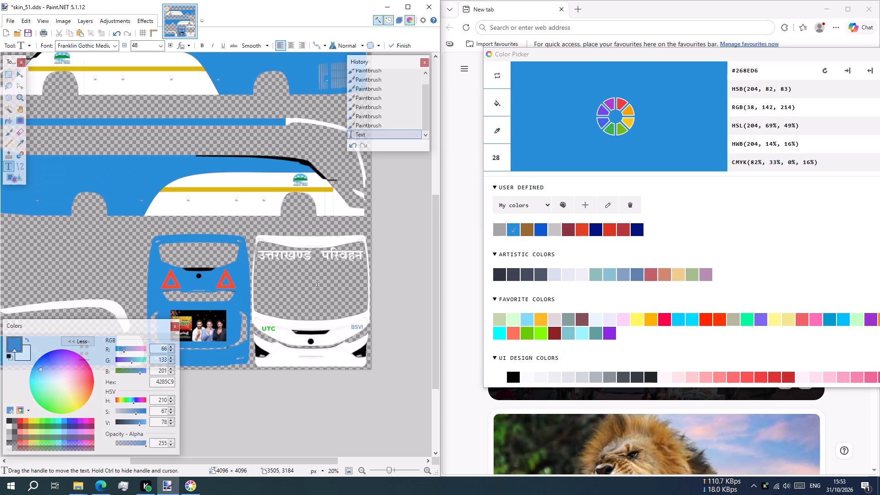
pyautogui.keyDown('ctrl'); pyautogui.scroll(10, 310, 317); pyautogui.keyUp('ctrl')
pyautogui.keyDown('ctrl'); pyautogui.scroll(-4, 310, 319); pyautogui.keyUp('ctrl')
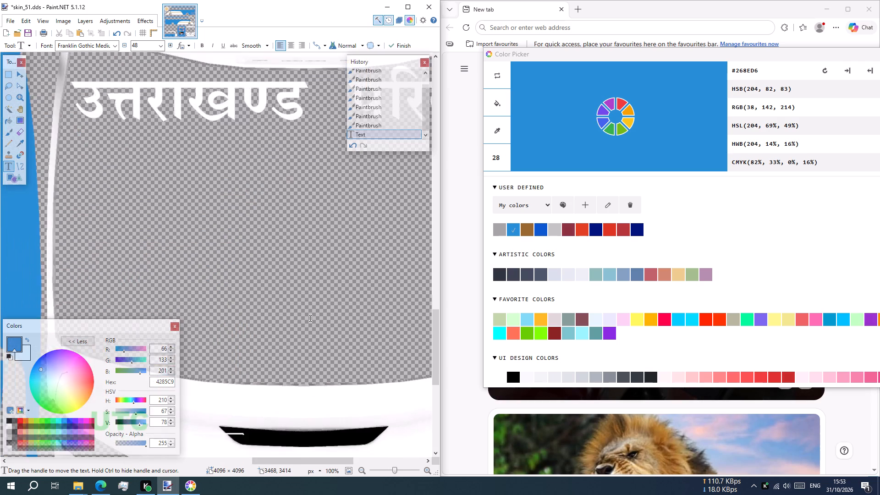
pyautogui.keyDown('ctrl'); pyautogui.scroll(-3, 310, 319); pyautogui.keyUp('ctrl')
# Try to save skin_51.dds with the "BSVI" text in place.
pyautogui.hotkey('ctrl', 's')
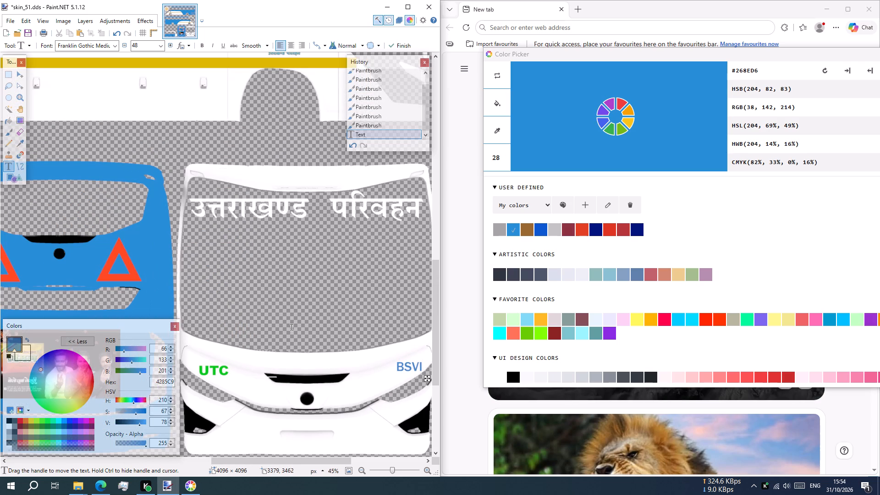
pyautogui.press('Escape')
# Start a new text between "UTC" and "BSVI" on the front bumper, in the Impact font and red EC0000.
pyautogui.click(253, 359)
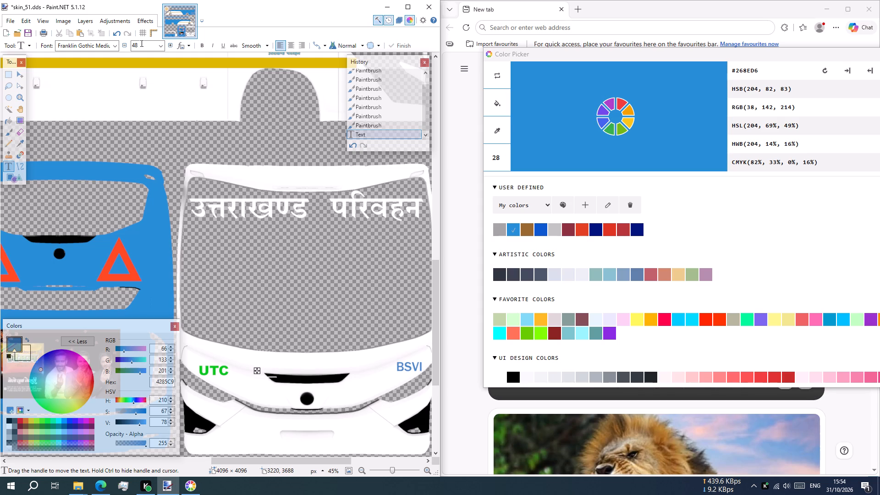
pyautogui.click(116, 46)
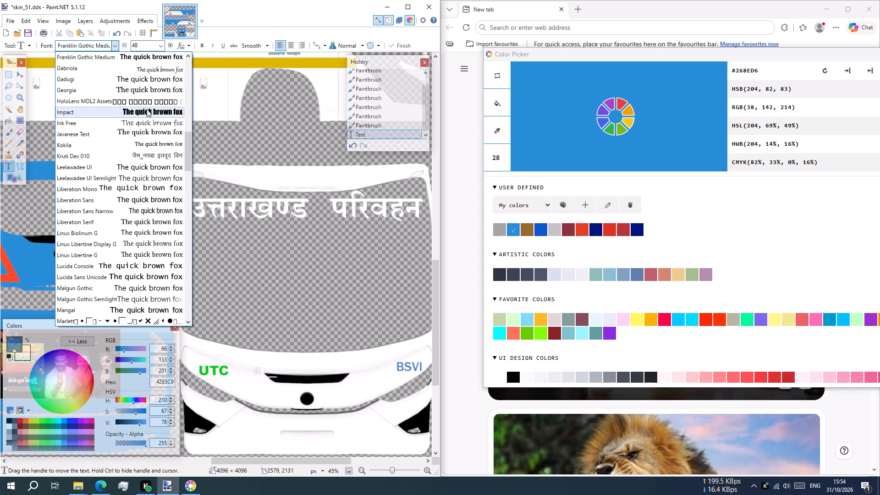
pyautogui.click(147, 111)
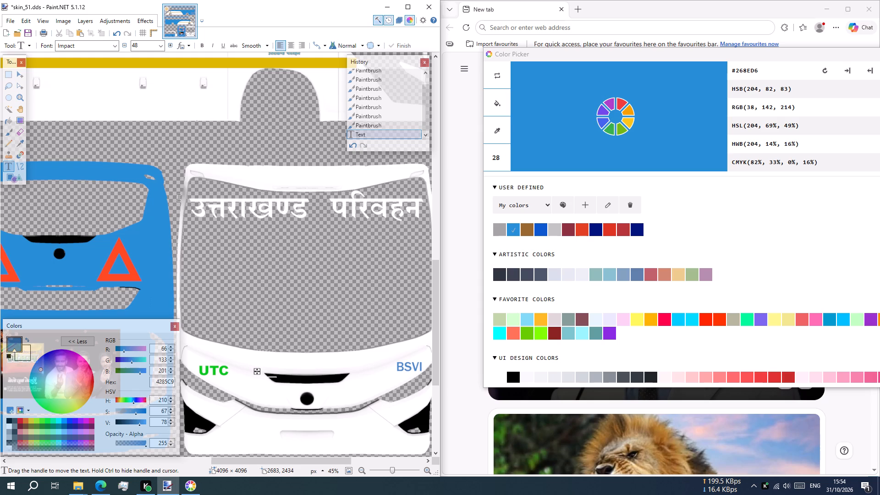
pyautogui.click(21, 419)
pyautogui.click(145, 349)
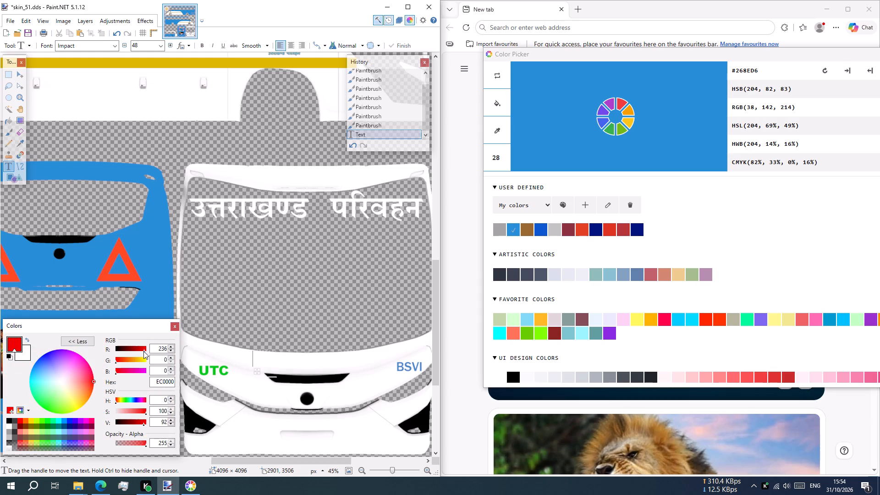
# Enter "GOVT." in capitals followed by a space, and nudge the text slightly down to anchor at about 3187, 3582.
pyautogui.write('GO')
pyautogui.write('VVT')
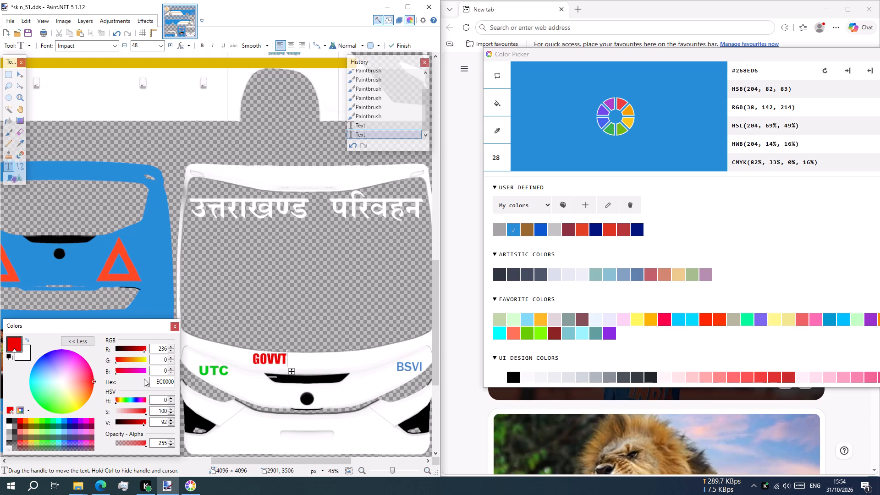
pyautogui.press('BackSpace')
pyautogui.press('BackSpace')
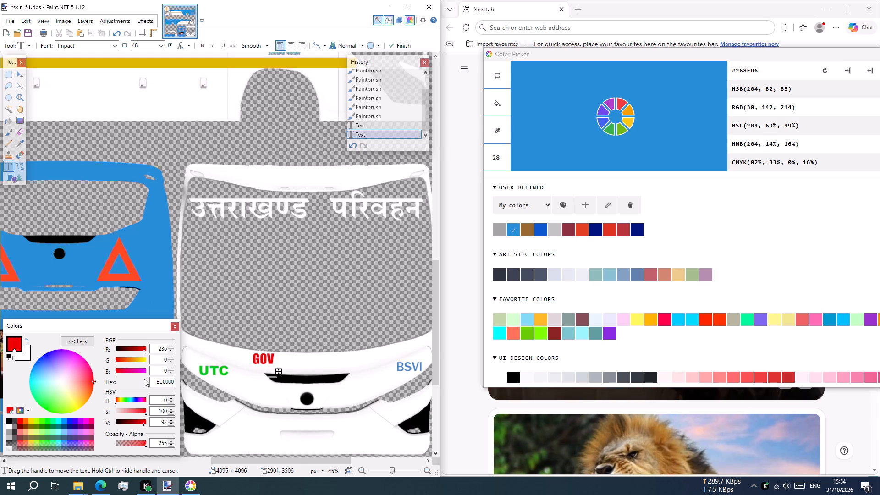
pyautogui.press('t')
pyautogui.press('.')
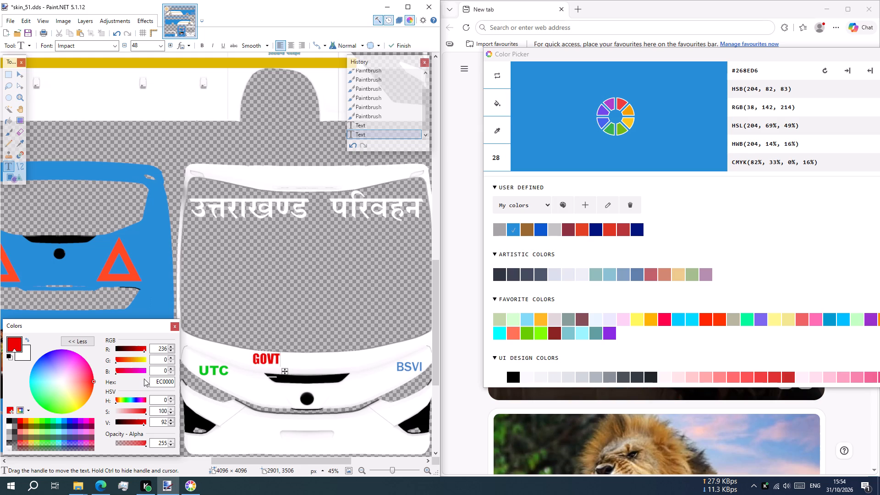
pyautogui.press('space')
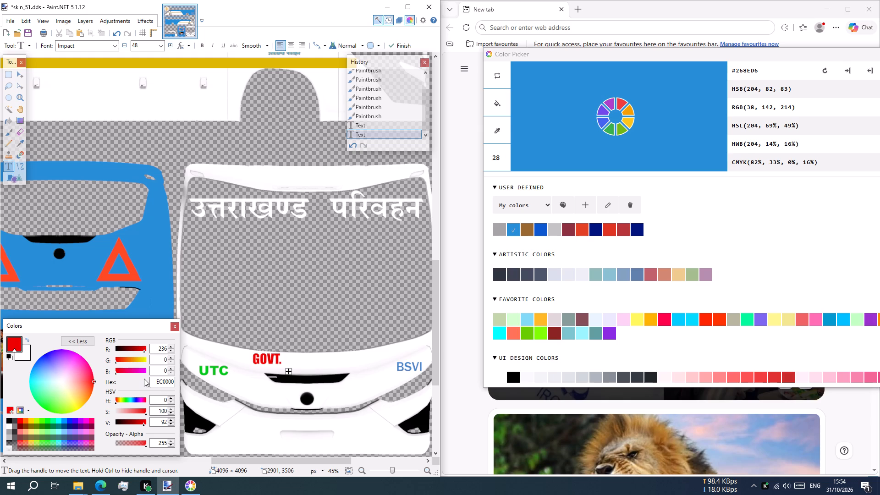
pyautogui.click(288, 371)
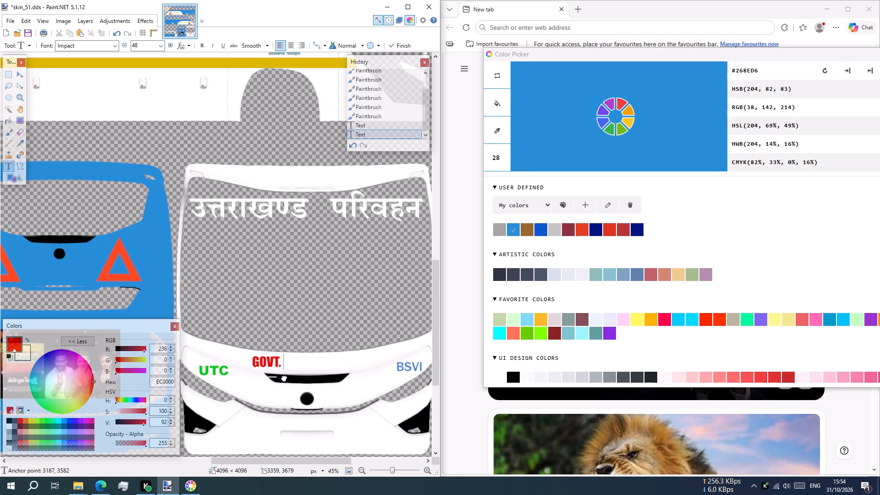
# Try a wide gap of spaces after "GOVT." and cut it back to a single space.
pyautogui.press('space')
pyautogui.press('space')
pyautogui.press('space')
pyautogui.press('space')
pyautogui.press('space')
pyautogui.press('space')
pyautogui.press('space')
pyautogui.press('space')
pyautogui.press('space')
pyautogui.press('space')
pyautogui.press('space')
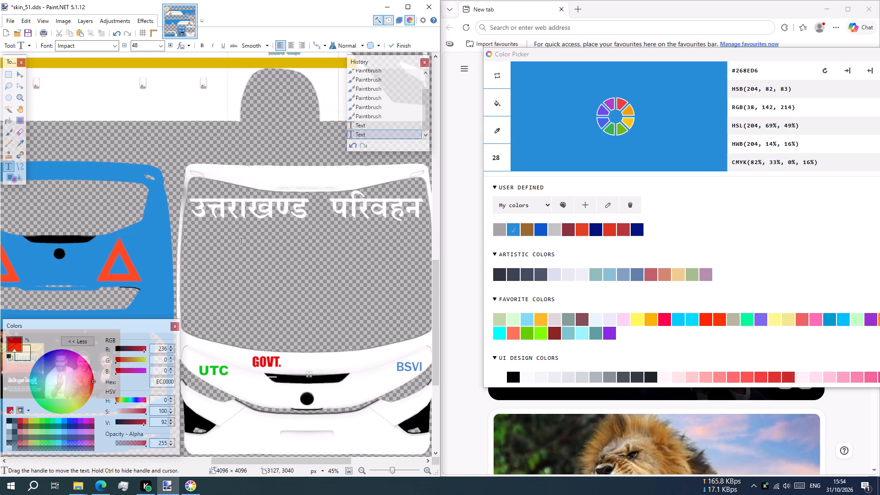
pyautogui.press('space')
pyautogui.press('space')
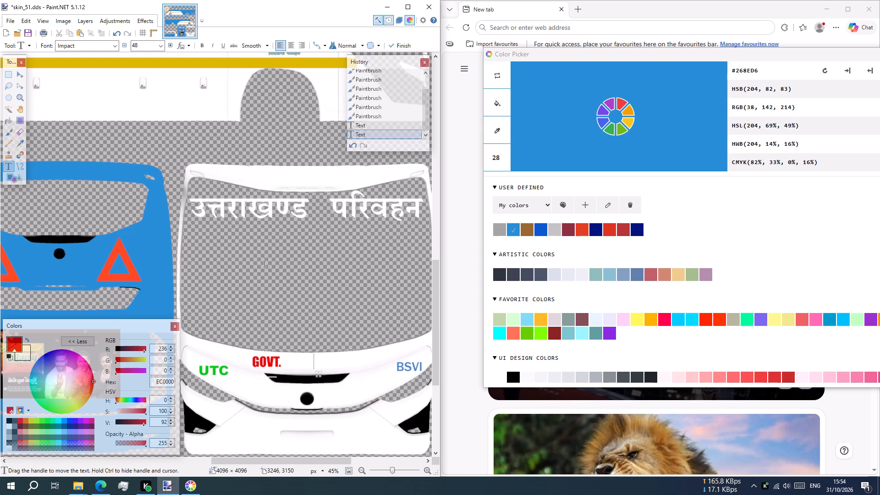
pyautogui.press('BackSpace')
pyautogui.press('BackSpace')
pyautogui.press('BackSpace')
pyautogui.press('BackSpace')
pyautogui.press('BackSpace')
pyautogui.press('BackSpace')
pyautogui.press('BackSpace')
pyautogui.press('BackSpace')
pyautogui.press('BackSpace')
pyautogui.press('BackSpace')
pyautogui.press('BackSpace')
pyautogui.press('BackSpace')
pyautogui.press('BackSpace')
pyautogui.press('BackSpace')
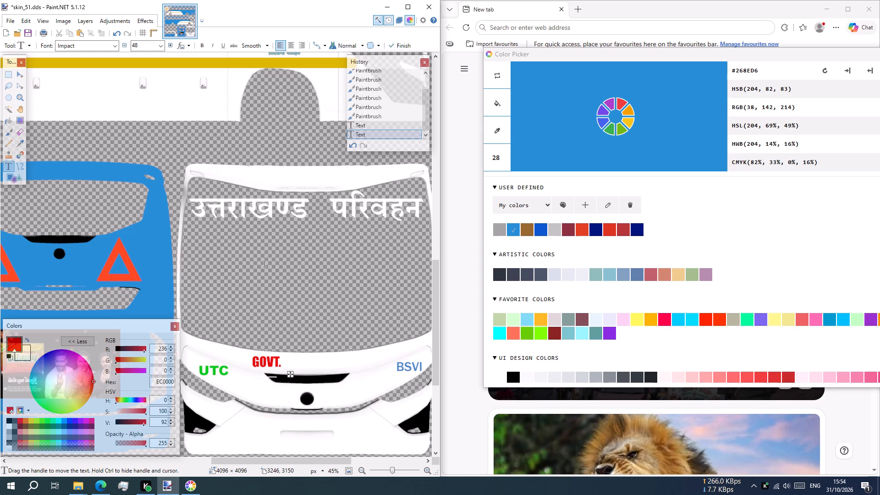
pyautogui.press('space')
# Add the word "VEHICLE" in capitals so the front bumper text reads "GOVT. VEHICLE".
pyautogui.write('VV')
pyautogui.press('e')
pyautogui.press('BackSpace')
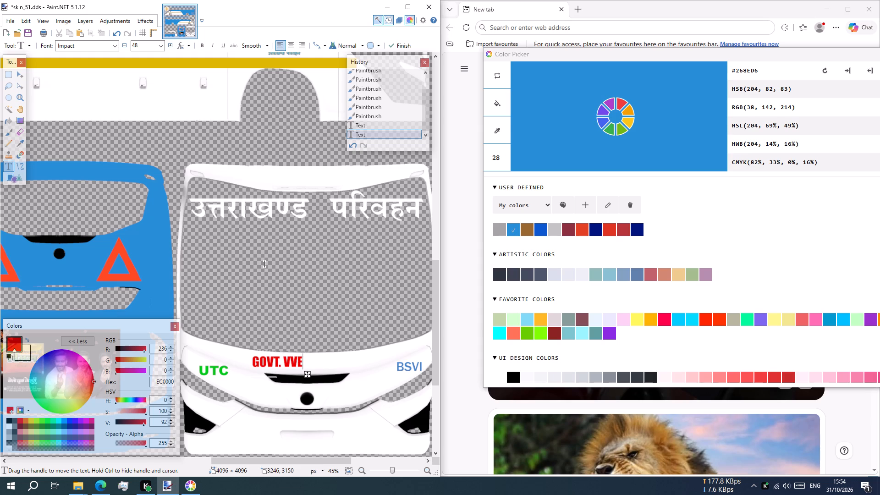
pyautogui.press('BackSpace')
pyautogui.write('EHH')
pyautogui.press('BackSpace')
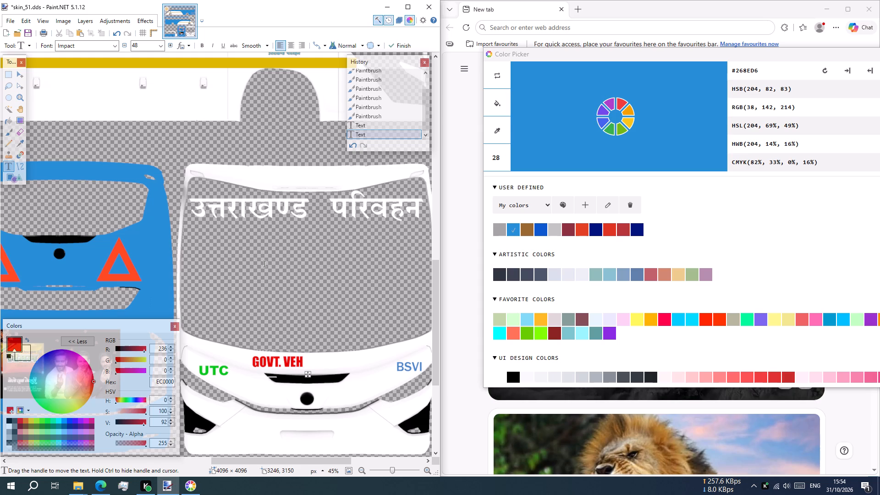
pyautogui.write('ICC')
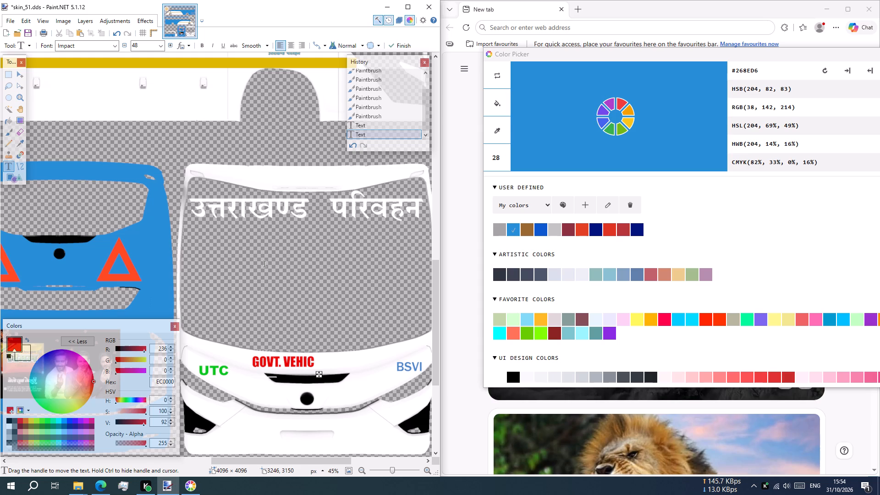
pyautogui.press('l')
pyautogui.press('BackSpace')
pyautogui.press('BackSpace')
pyautogui.press('BackSpace')
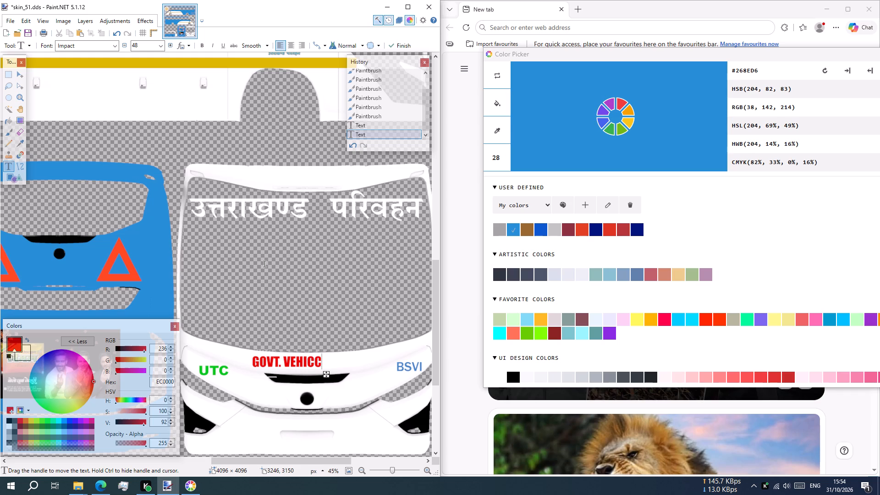
pyautogui.write('CLEE')
pyautogui.press('BackSpace')
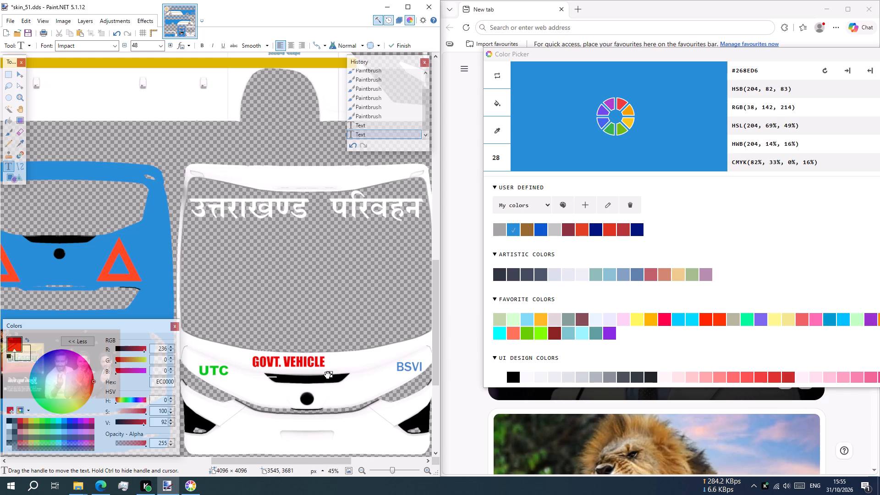
# Move the "GOVT. VEHICLE" text to the centre of the bumper above the black grille, anchored at about 3280, 3589.
pyautogui.moveTo(330, 376); pyautogui.dragTo(344, 377)
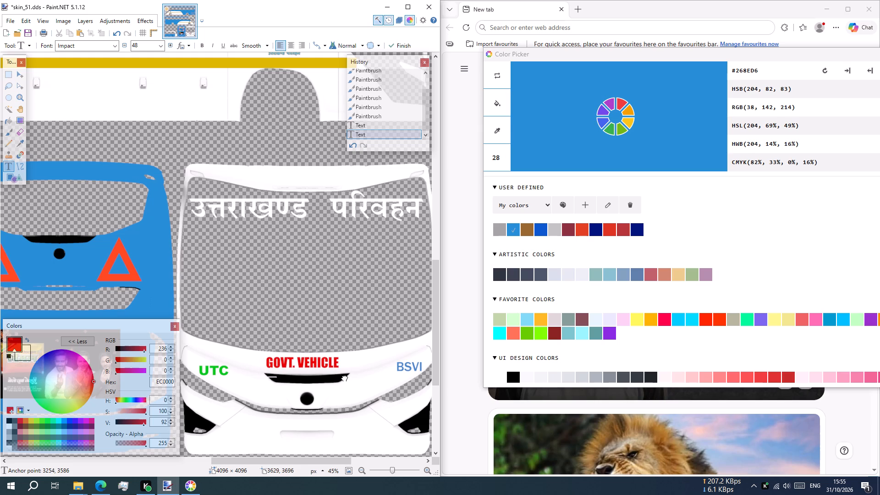
pyautogui.moveTo(344, 377); pyautogui.dragTo(348, 375)
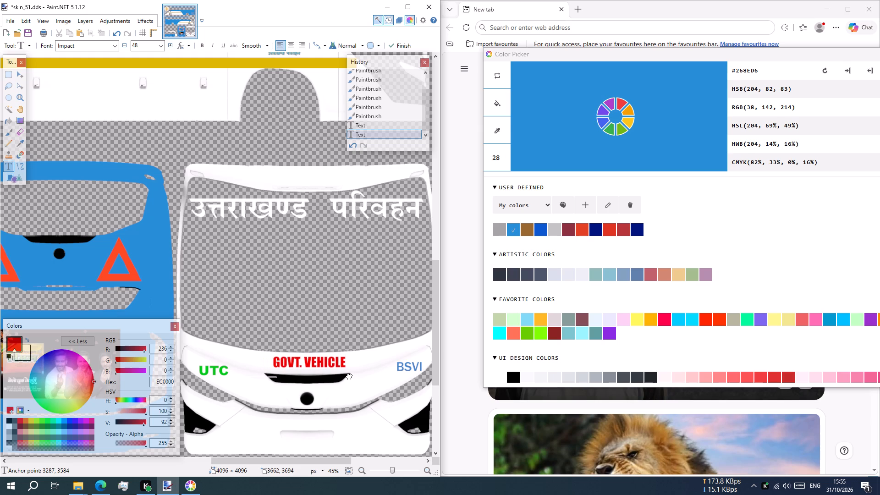
pyautogui.moveTo(348, 375); pyautogui.dragTo(346, 378)
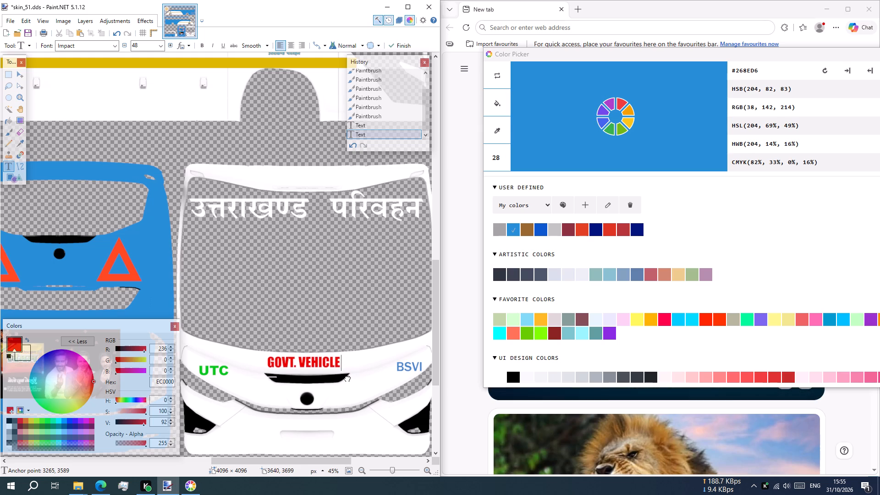
pyautogui.moveTo(346, 378); pyautogui.dragTo(349, 378)
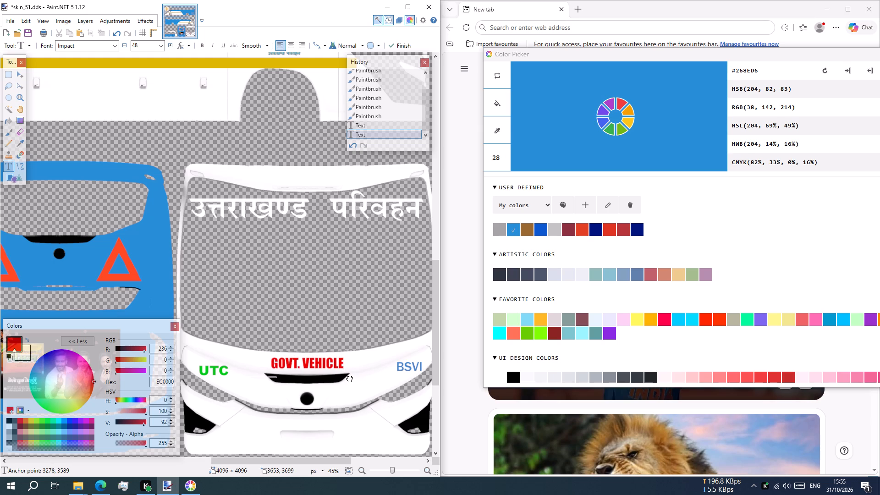
pyautogui.moveTo(349, 378); pyautogui.dragTo(349, 378)
# Save skin_51.dds with the new bumper texts.
pyautogui.keyDown('ctrl'); pyautogui.scroll(-3, 340, 313); pyautogui.keyUp('ctrl')
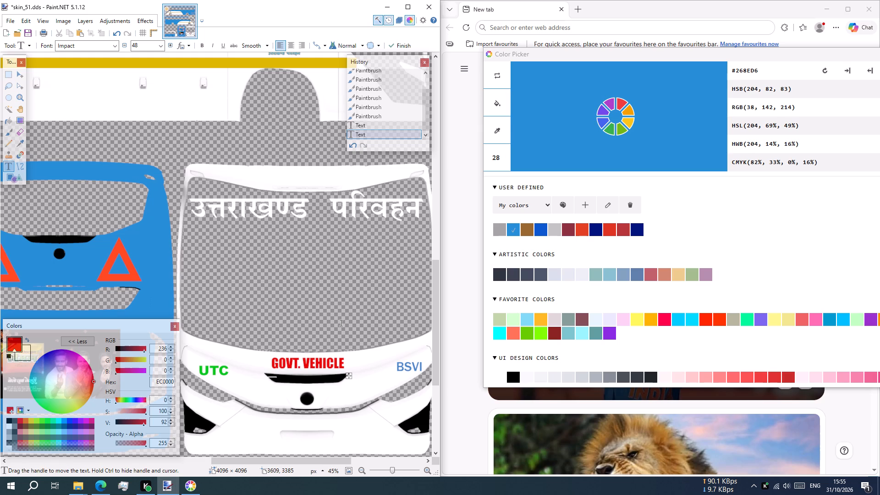
pyautogui.keyDown('ctrl'); pyautogui.scroll(-6, 344, 333); pyautogui.keyUp('ctrl')
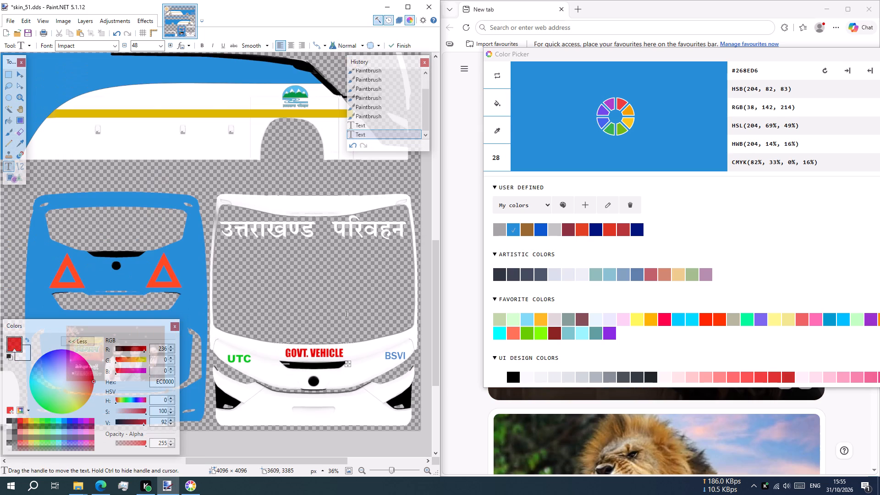
pyautogui.keyDown('ctrl'); pyautogui.scroll(-3, 346, 314); pyautogui.keyUp('ctrl')
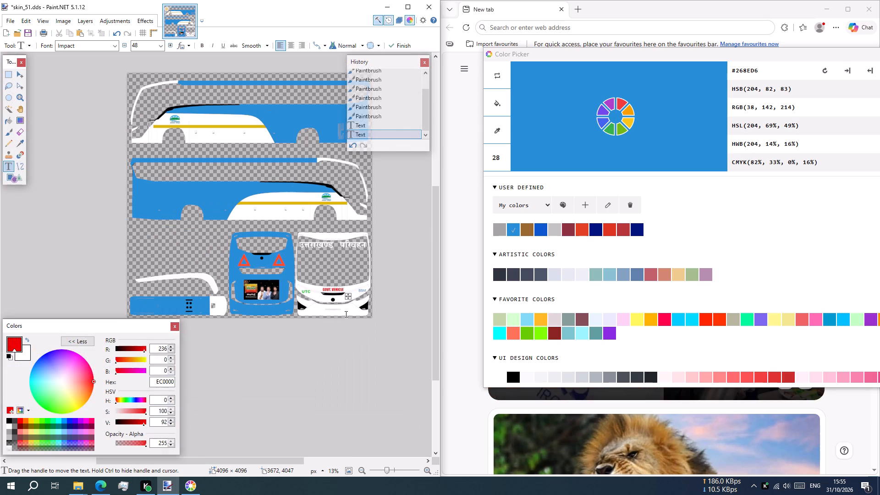
pyautogui.hotkey('ctrl', 's')
pyautogui.hotkey('ctrl', 's')
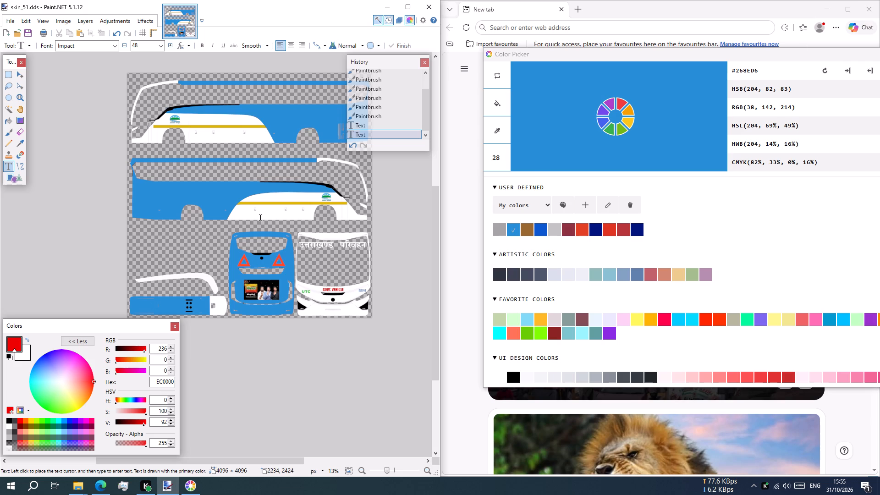
# Close the browser, Color Picker and file folder windows, and maximize the skin_51.dds editing window.
pyautogui.click(869, 9)
pyautogui.moveTo(867, 53); pyautogui.dragTo(811, 57)
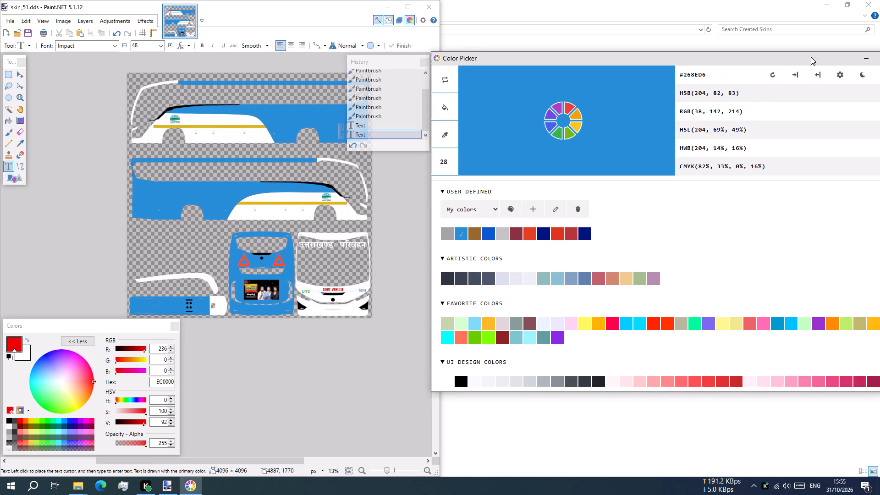
pyautogui.moveTo(811, 57); pyautogui.dragTo(763, 65)
pyautogui.click(863, 65)
pyautogui.click(879, 0)
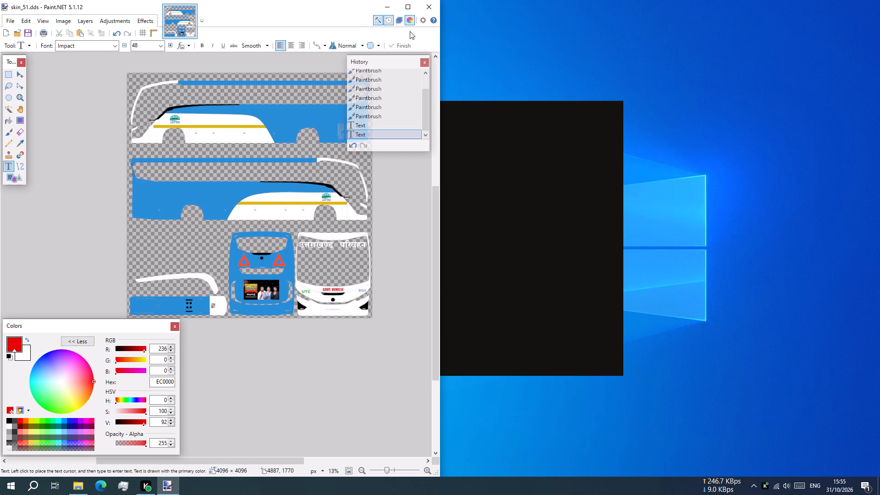
pyautogui.click(407, 4)
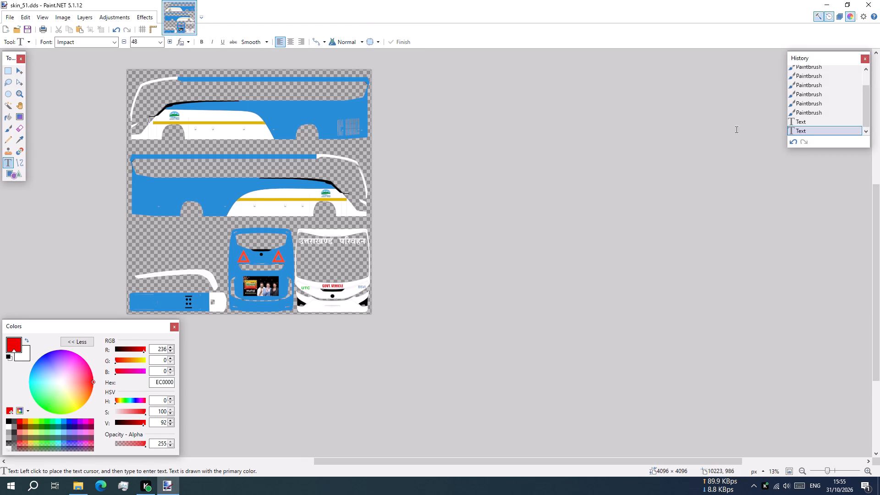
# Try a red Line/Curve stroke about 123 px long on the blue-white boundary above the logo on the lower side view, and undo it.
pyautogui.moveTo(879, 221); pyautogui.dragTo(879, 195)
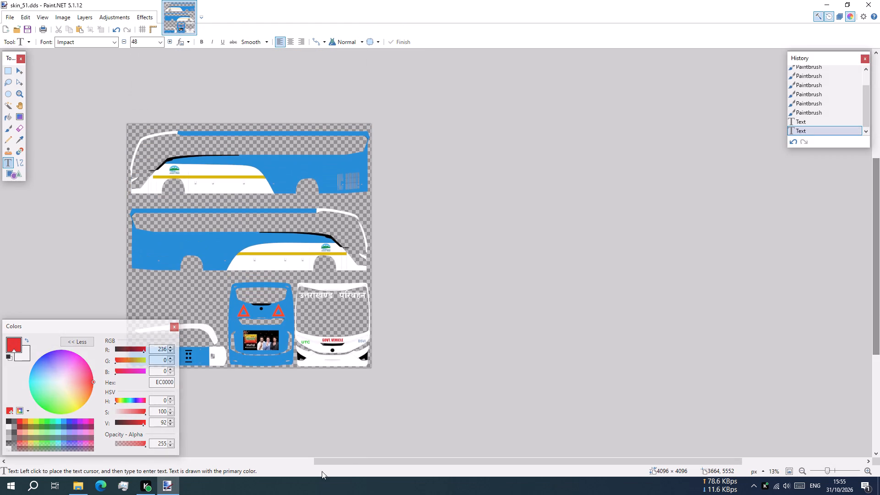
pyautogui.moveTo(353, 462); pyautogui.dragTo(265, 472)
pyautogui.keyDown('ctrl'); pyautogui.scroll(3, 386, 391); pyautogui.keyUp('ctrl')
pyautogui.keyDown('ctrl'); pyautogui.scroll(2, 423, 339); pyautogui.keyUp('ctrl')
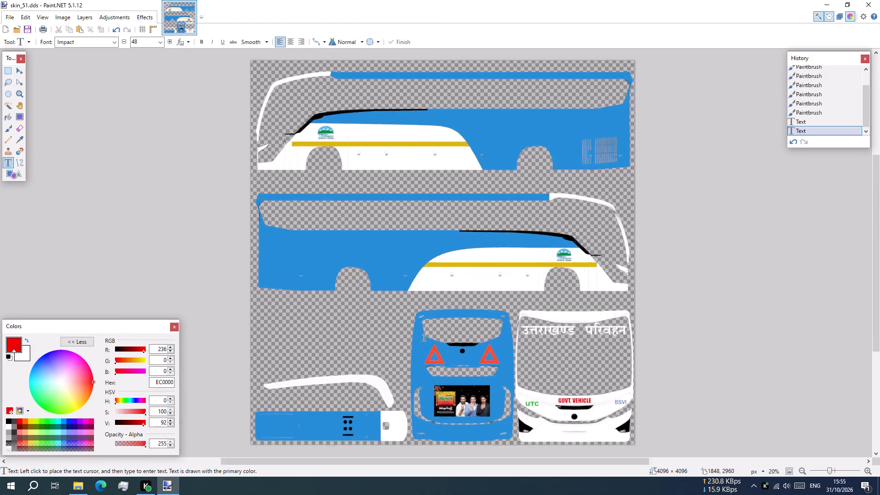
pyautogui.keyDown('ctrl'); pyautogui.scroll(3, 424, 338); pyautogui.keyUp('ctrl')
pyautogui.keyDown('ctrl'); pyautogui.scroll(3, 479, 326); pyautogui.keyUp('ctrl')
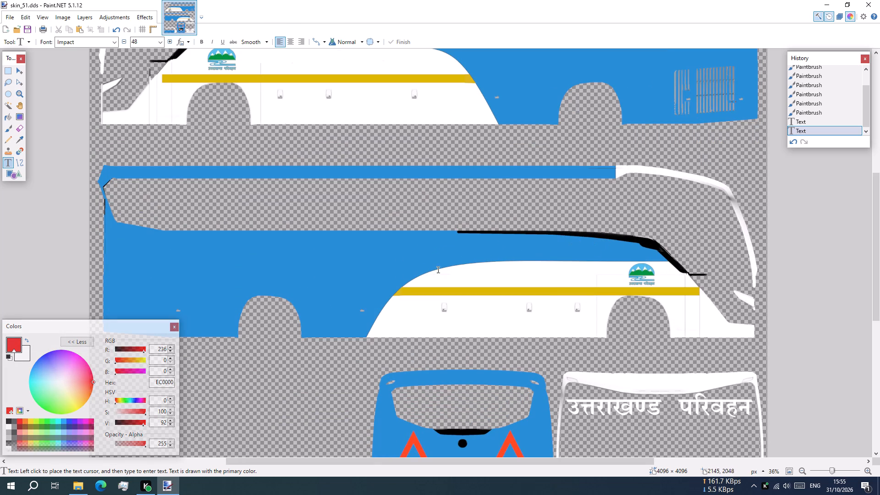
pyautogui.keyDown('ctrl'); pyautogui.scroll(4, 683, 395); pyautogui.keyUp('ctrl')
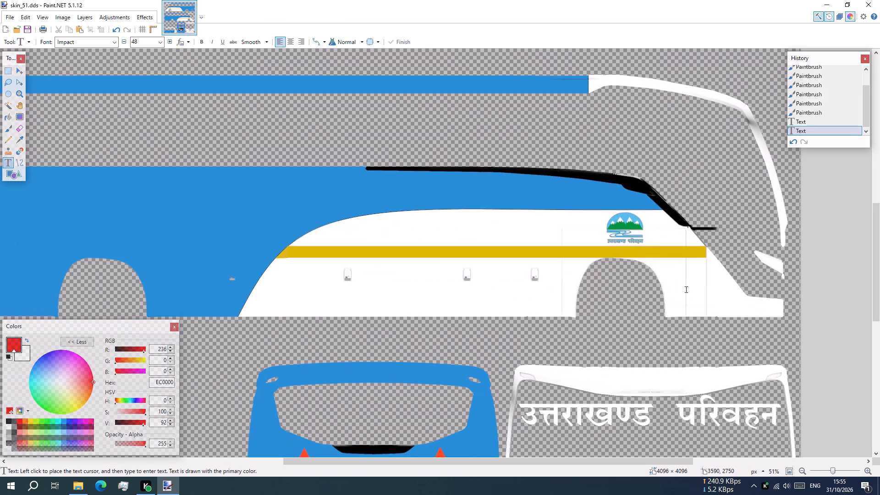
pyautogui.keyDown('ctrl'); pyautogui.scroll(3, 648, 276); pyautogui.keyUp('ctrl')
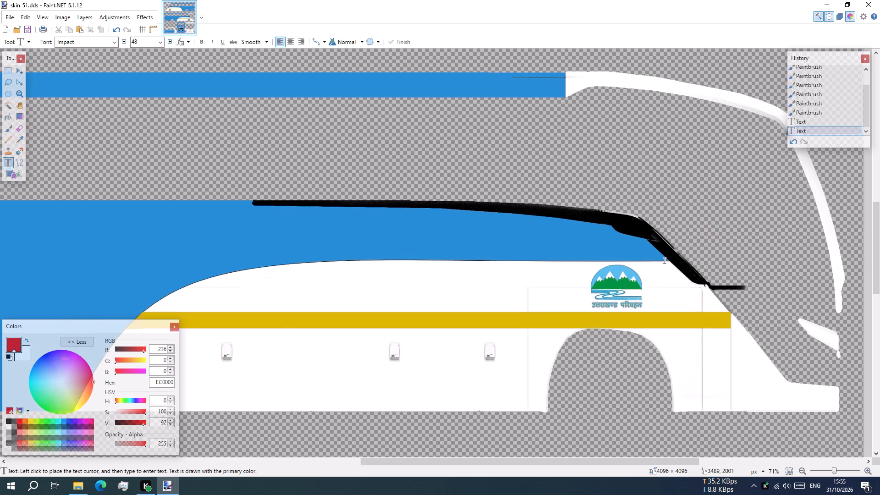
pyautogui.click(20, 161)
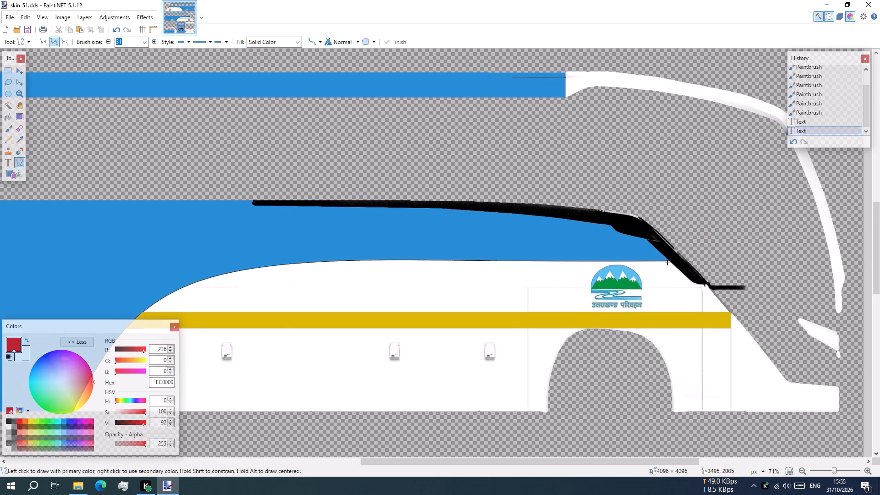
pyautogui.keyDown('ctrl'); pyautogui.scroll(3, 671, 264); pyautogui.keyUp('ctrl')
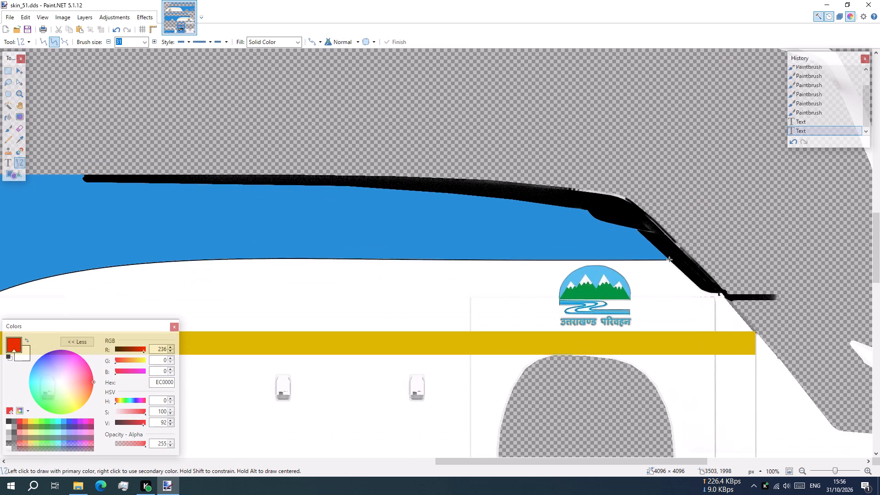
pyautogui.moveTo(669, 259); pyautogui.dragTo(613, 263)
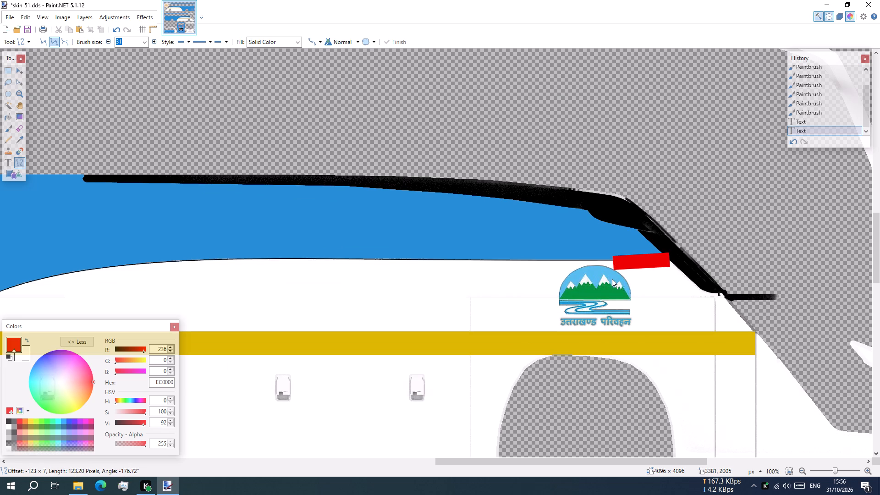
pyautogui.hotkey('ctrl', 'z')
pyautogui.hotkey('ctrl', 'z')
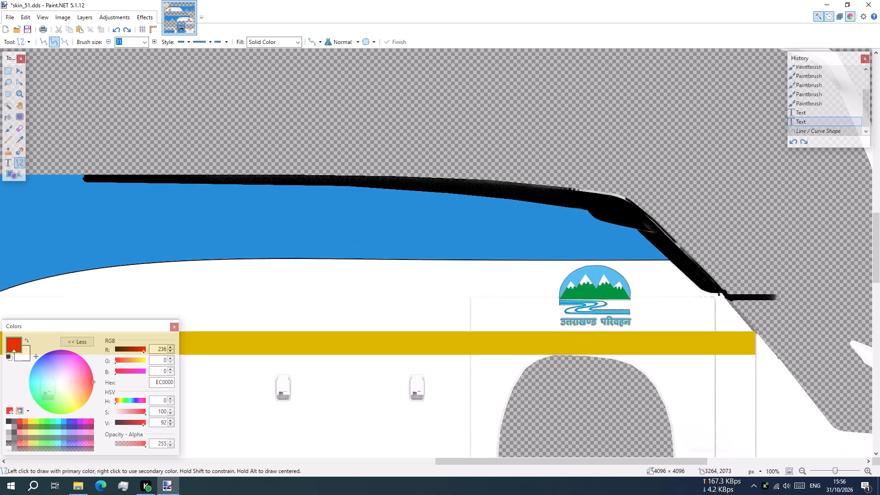
# Draw a white line, brush size 5, about 1114 px long from the black windscreen trim rearward along the black outline between blue and white.
pyautogui.click(28, 346)
pyautogui.click(27, 341)
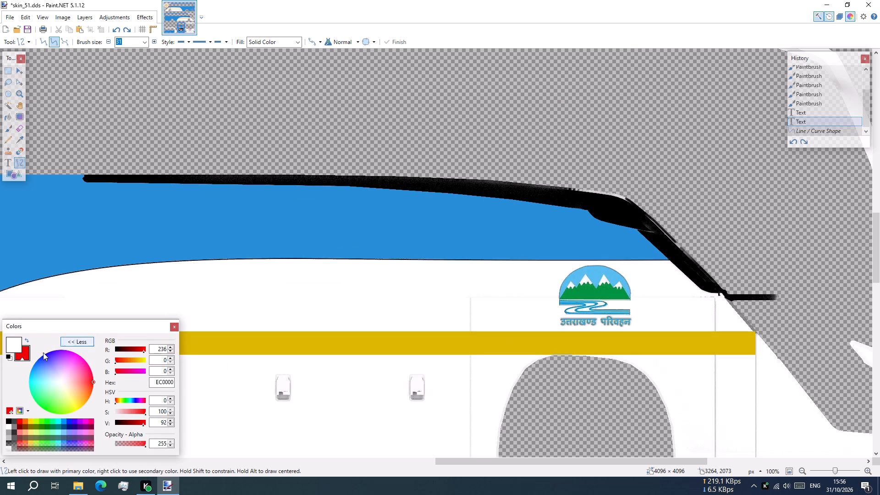
pyautogui.click(19, 343)
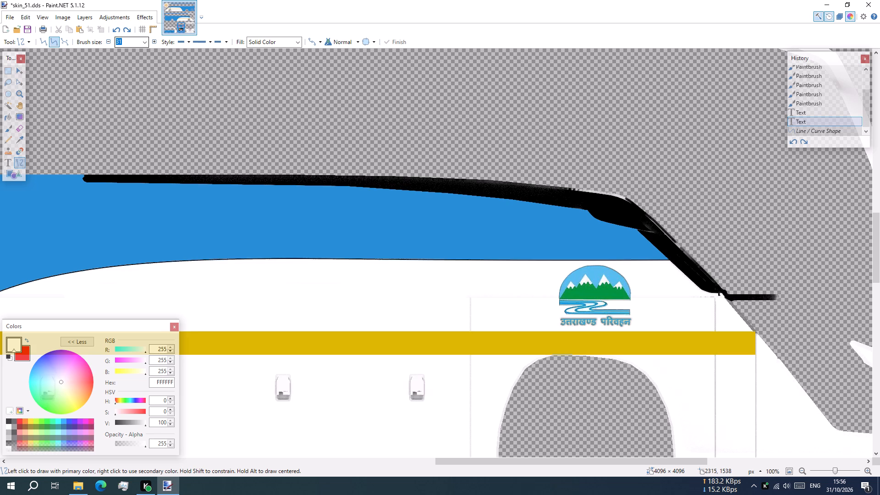
pyautogui.press('5')
pyautogui.tripleClick(127, 44)
pyautogui.click(127, 44)
pyautogui.press('5')
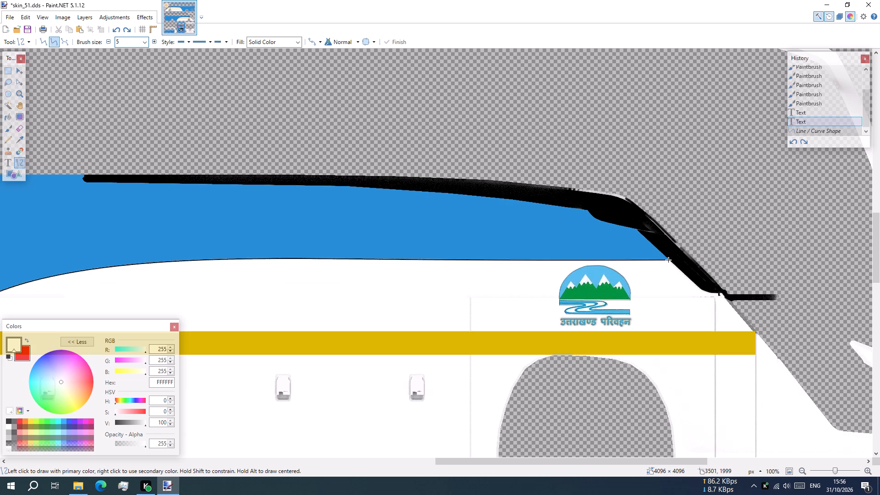
pyautogui.moveTo(669, 260); pyautogui.dragTo(497, 264)
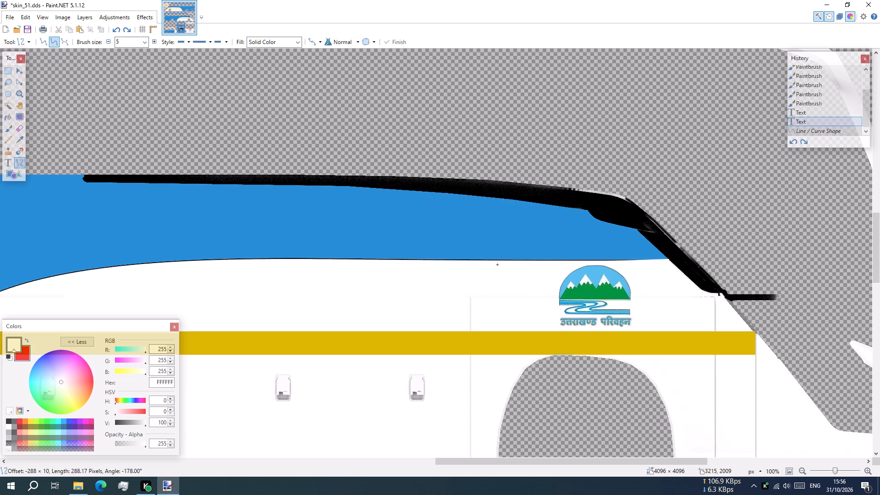
pyautogui.moveTo(497, 264); pyautogui.dragTo(126, 266)
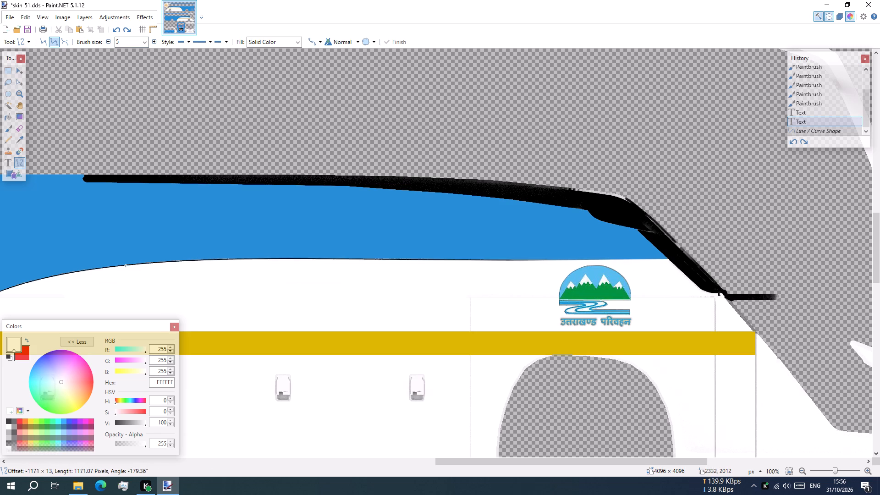
pyautogui.moveTo(126, 266); pyautogui.dragTo(128, 264)
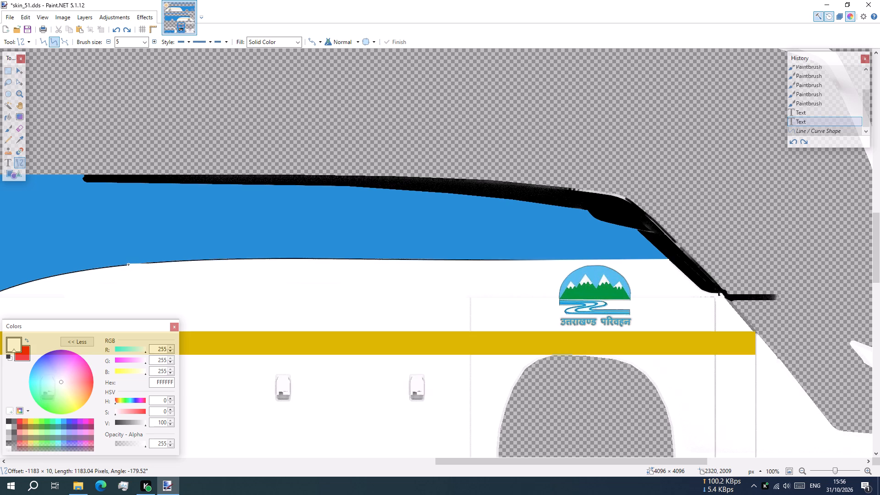
pyautogui.moveTo(128, 264); pyautogui.dragTo(109, 267)
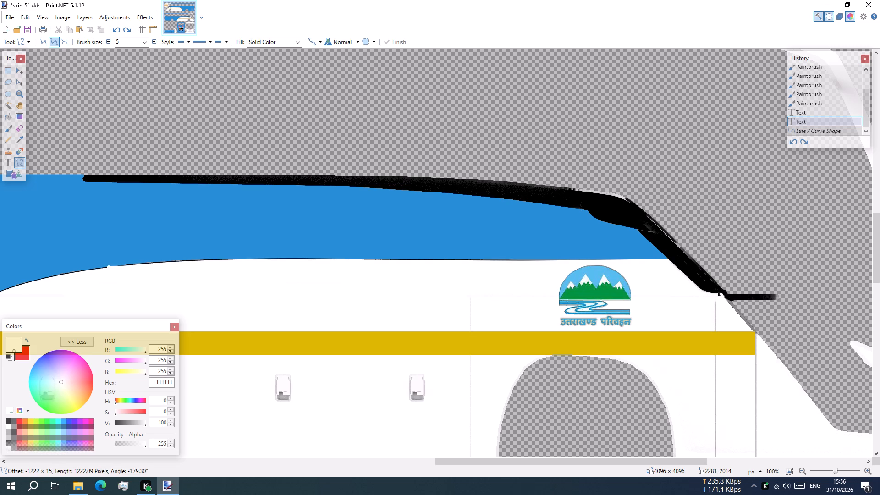
pyautogui.moveTo(109, 267); pyautogui.dragTo(102, 268)
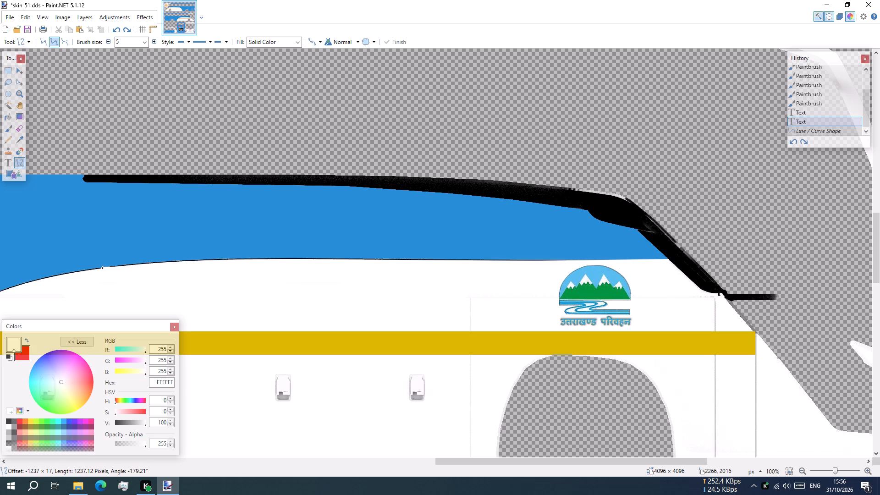
pyautogui.moveTo(102, 268); pyautogui.dragTo(101, 268)
pyautogui.moveTo(101, 268); pyautogui.dragTo(138, 264)
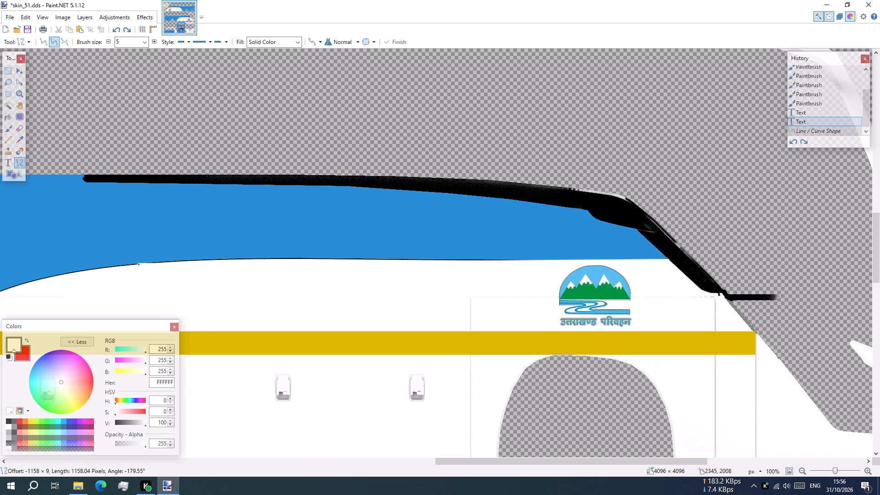
pyautogui.moveTo(138, 264); pyautogui.dragTo(159, 262)
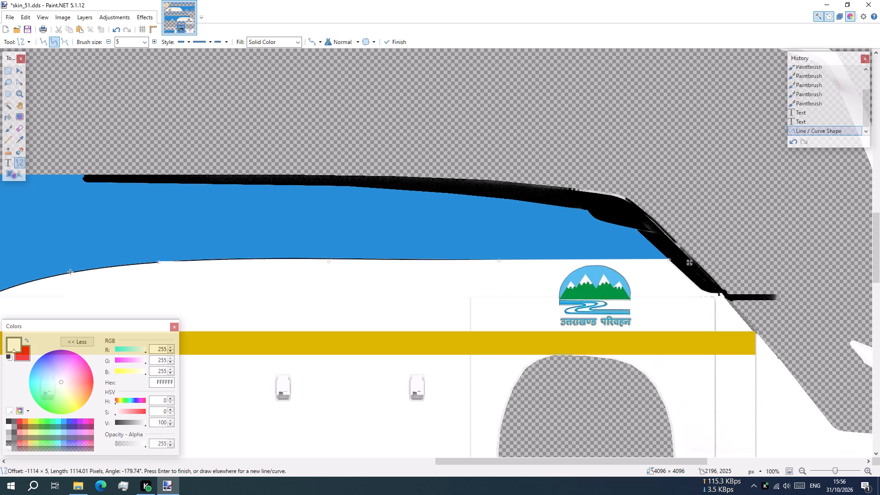
# Draw a white line about 1137 px long from the blue-white boundary up to the black trim, and bend it into a smooth upward arch.
pyautogui.moveTo(71, 273); pyautogui.dragTo(135, 253)
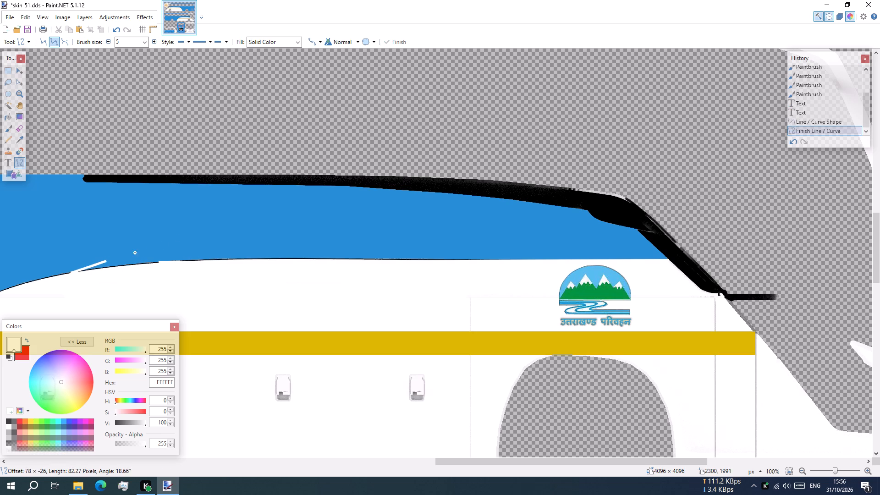
pyautogui.moveTo(135, 253); pyautogui.dragTo(571, 214)
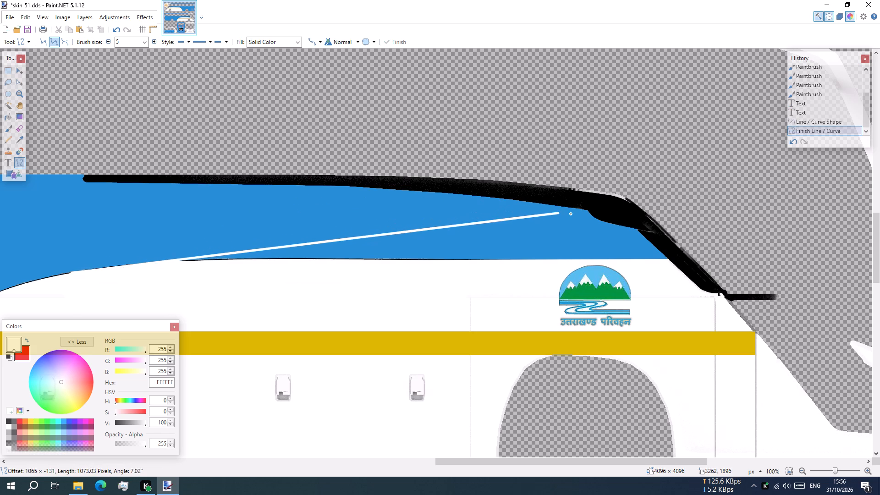
pyautogui.moveTo(571, 214); pyautogui.dragTo(588, 211)
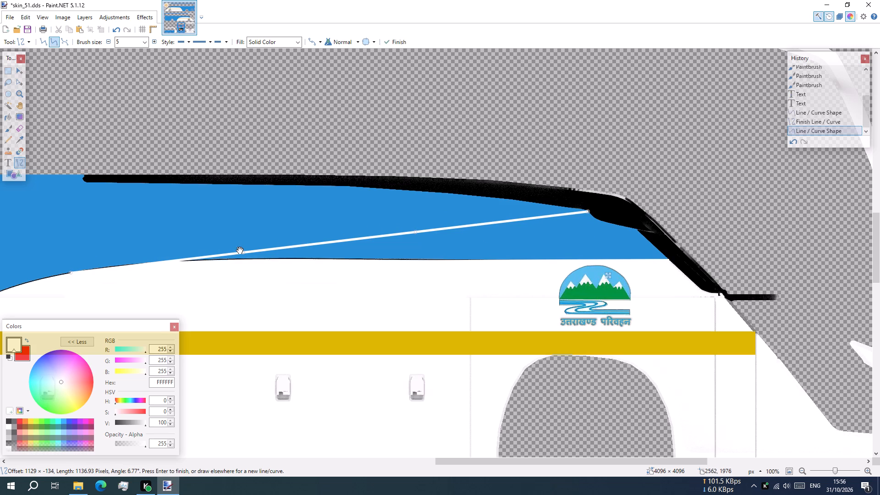
pyautogui.moveTo(244, 253); pyautogui.dragTo(247, 240)
pyautogui.moveTo(416, 232); pyautogui.dragTo(418, 225)
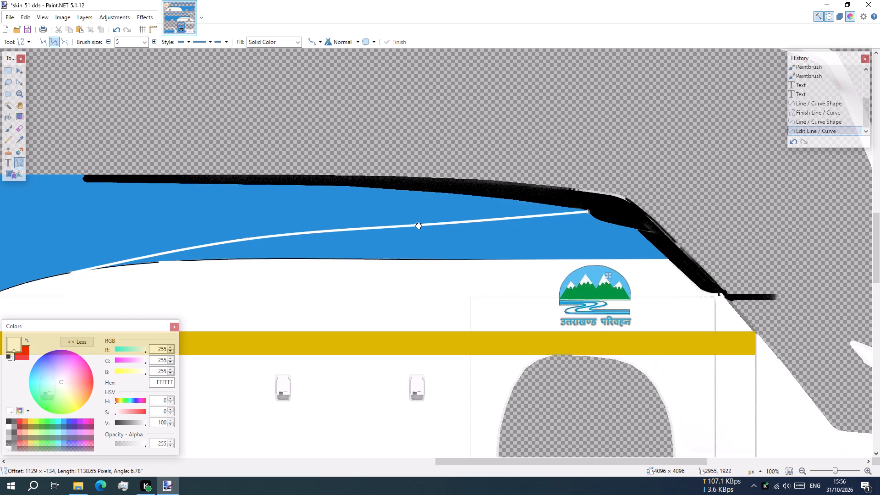
pyautogui.moveTo(418, 225); pyautogui.dragTo(426, 216)
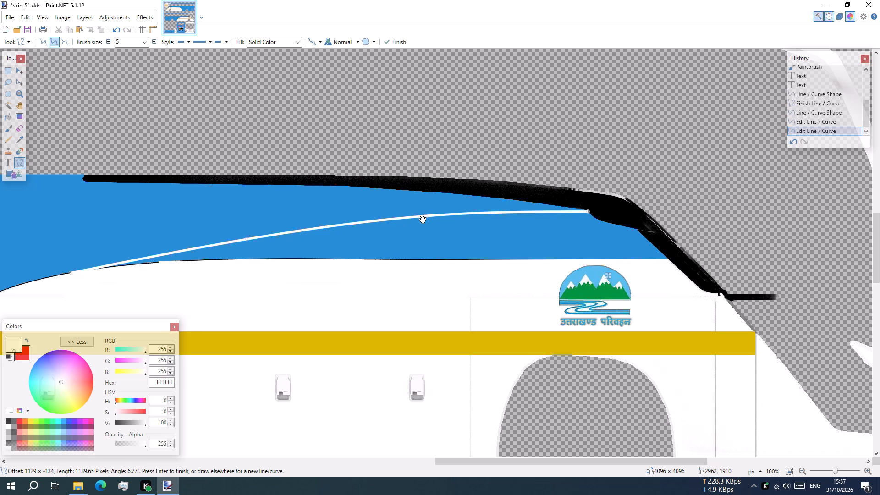
pyautogui.moveTo(425, 217); pyautogui.dragTo(425, 211)
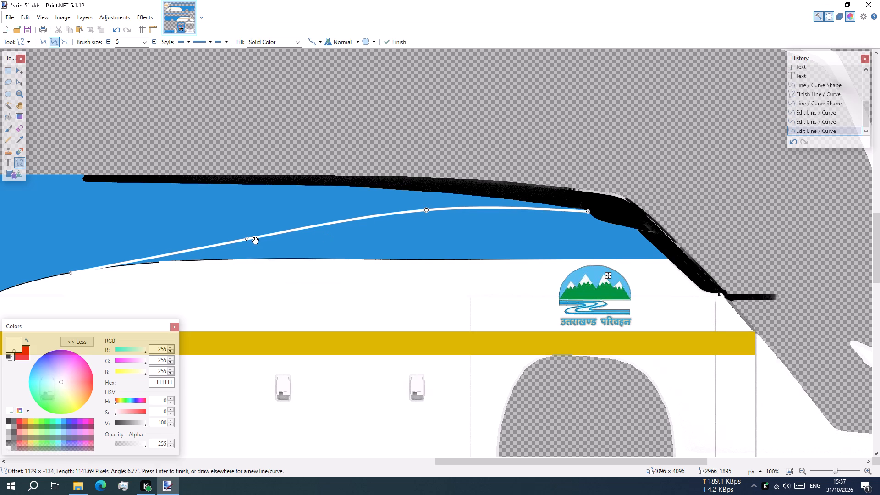
pyautogui.moveTo(245, 241); pyautogui.dragTo(241, 220)
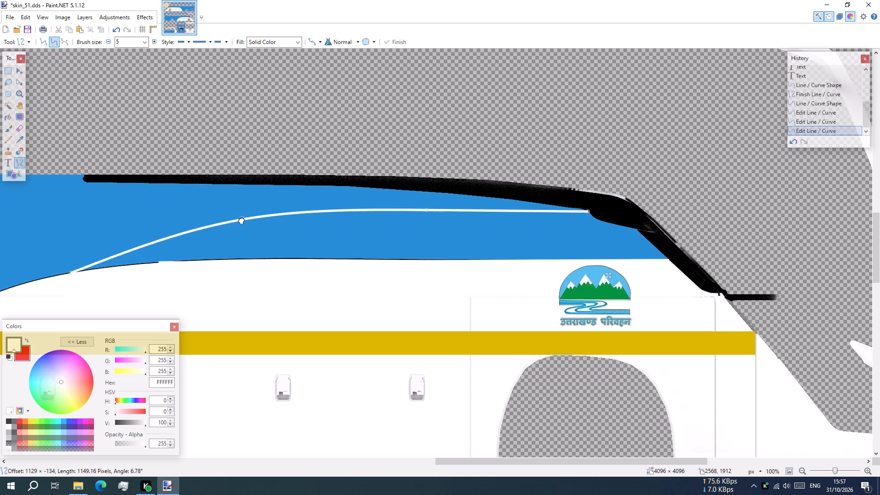
pyautogui.moveTo(241, 220); pyautogui.dragTo(243, 222)
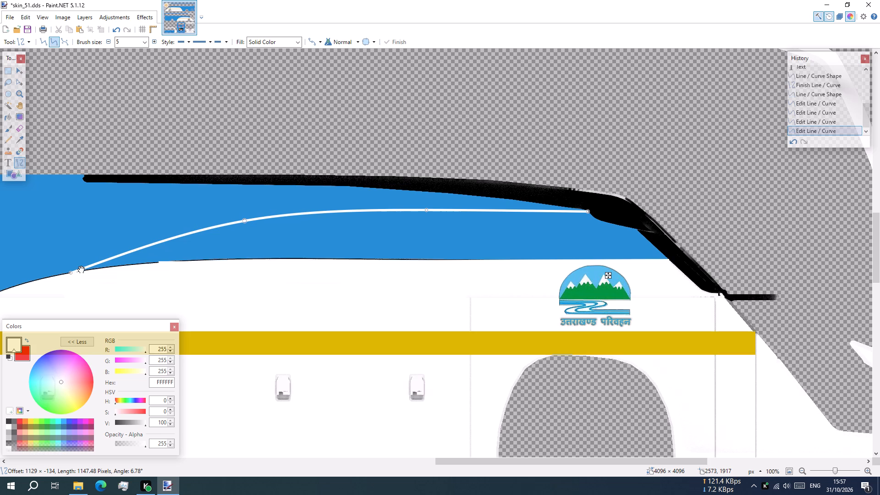
pyautogui.click(93, 276)
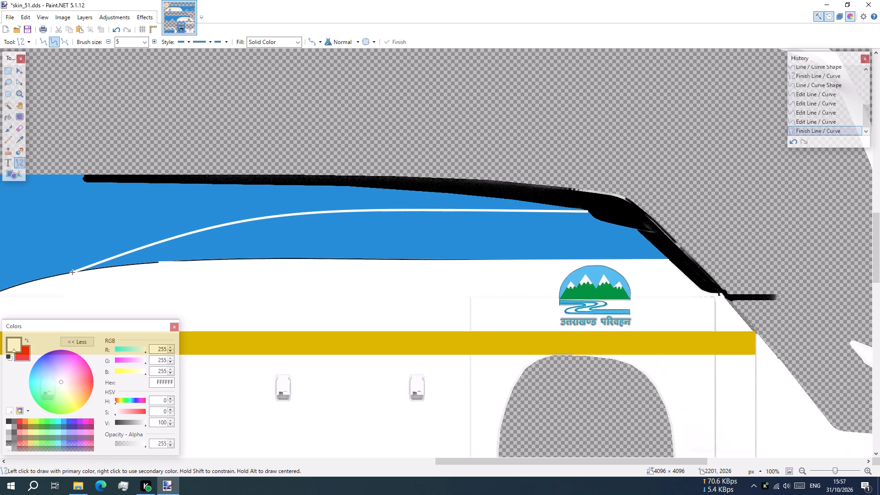
# Draw a white line about 198 px long along the black outline, joining the arch's lower start to the rear end of the first white line.
pyautogui.moveTo(72, 272); pyautogui.dragTo(160, 260)
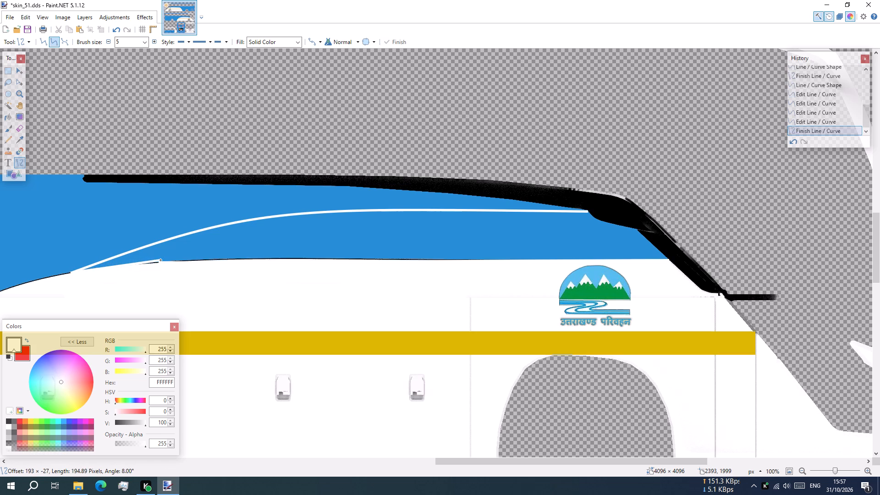
pyautogui.moveTo(160, 260); pyautogui.dragTo(162, 262)
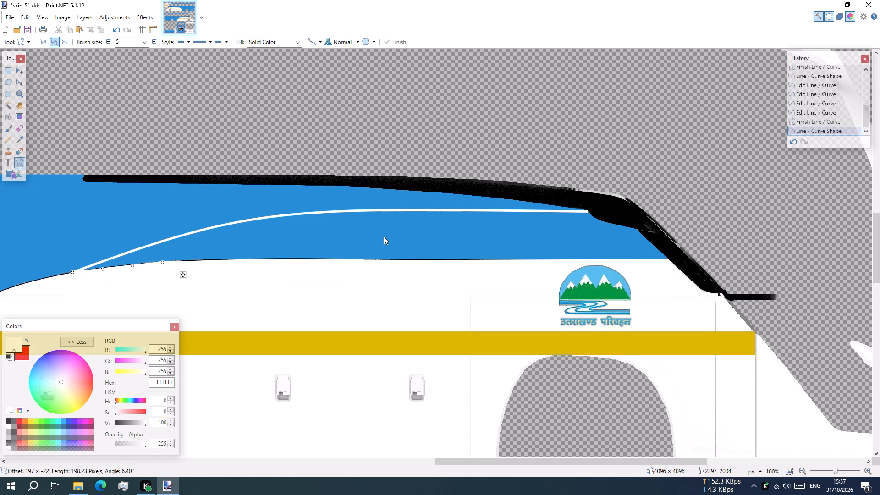
# Draw two white lines along the black windscreen trim, from the blue-white boundary's front end to the trim corner and on to the arch's end.
pyautogui.click(385, 239)
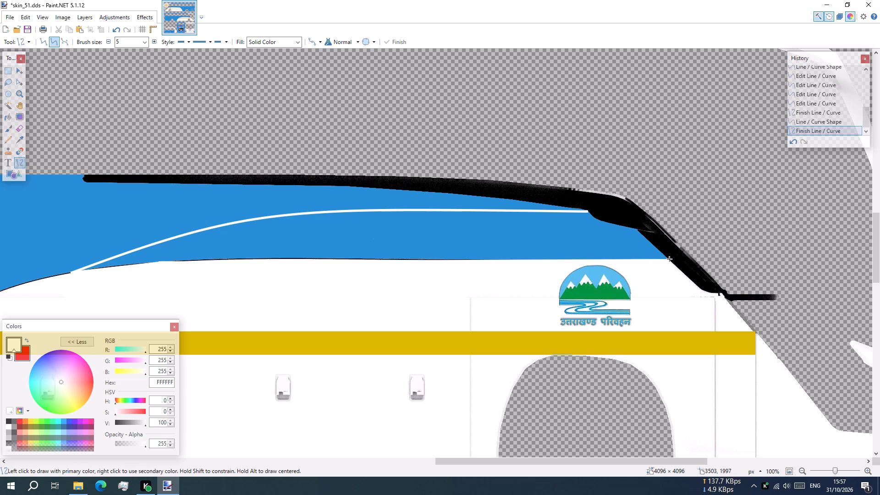
pyautogui.moveTo(669, 259); pyautogui.dragTo(638, 230)
pyautogui.click(631, 239)
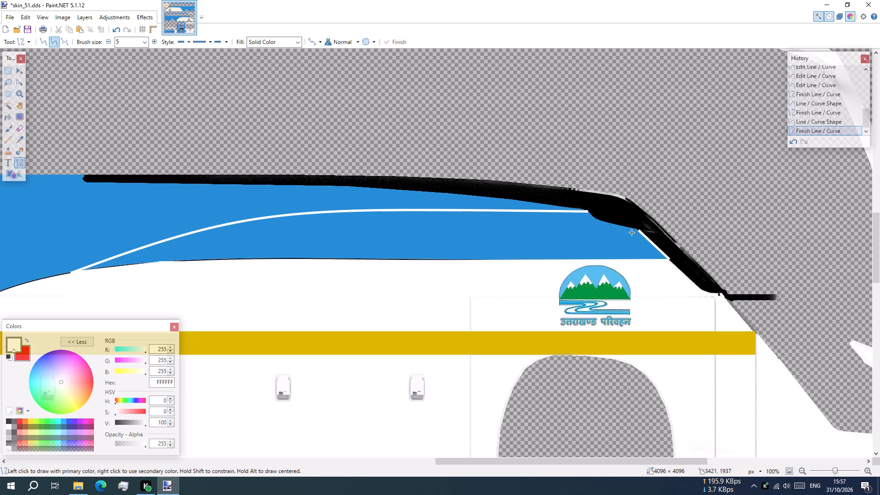
pyautogui.moveTo(640, 231); pyautogui.dragTo(588, 213)
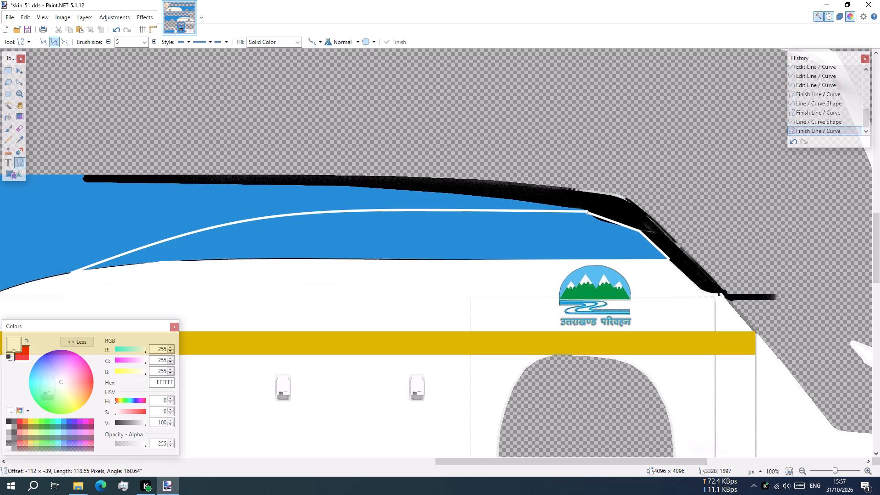
pyautogui.moveTo(588, 213); pyautogui.dragTo(587, 210)
pyautogui.click(576, 231)
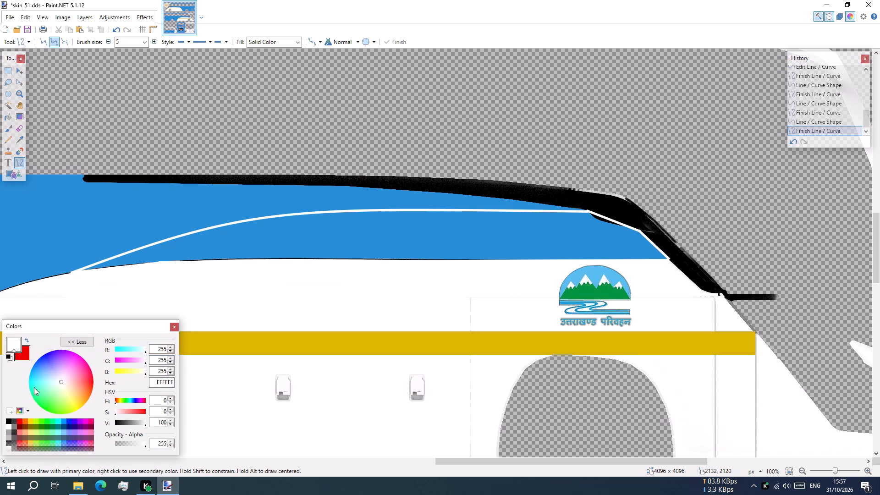
# Fill the enclosed blue area below the arch with white using the Paint Bucket, plus two spots on the leftover black outline.
pyautogui.click(6, 118)
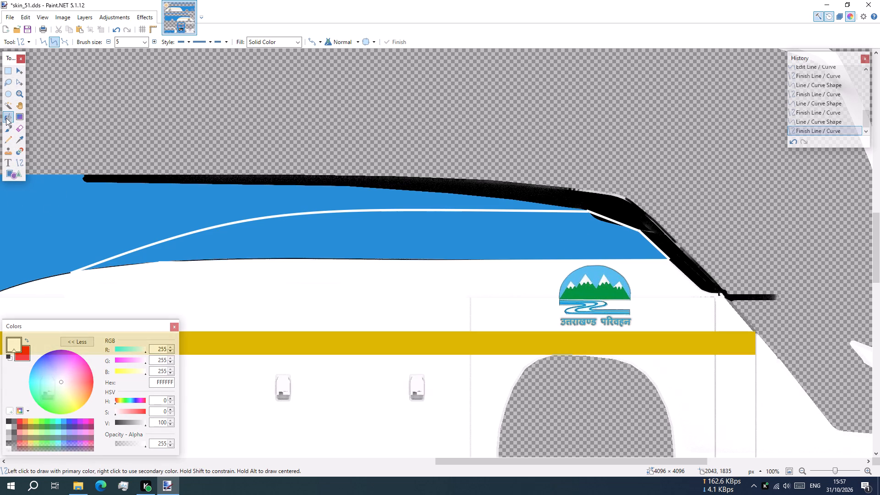
pyautogui.click(283, 238)
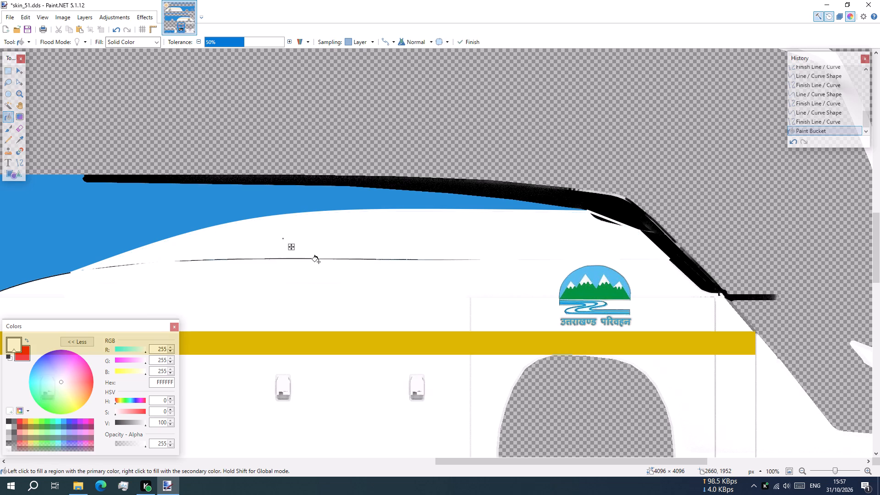
pyautogui.keyDown('ctrl'); pyautogui.scroll(2, 275, 269); pyautogui.keyUp('ctrl')
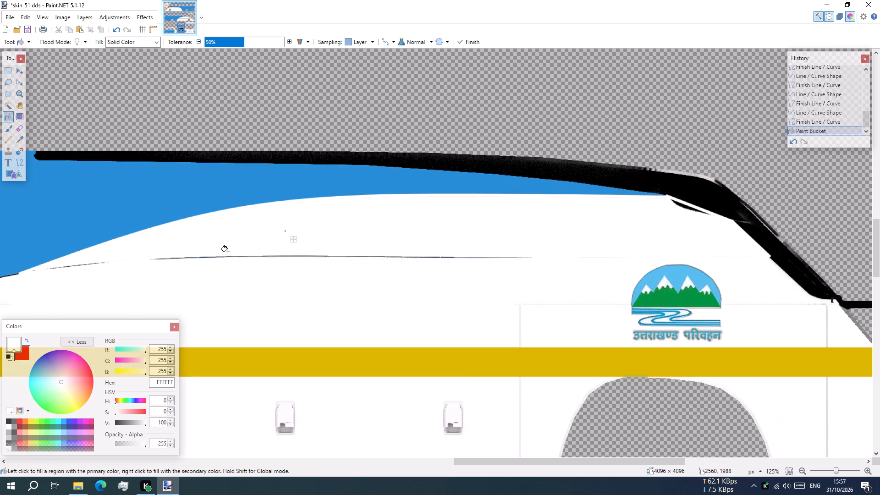
pyautogui.click(228, 256)
pyautogui.click(264, 258)
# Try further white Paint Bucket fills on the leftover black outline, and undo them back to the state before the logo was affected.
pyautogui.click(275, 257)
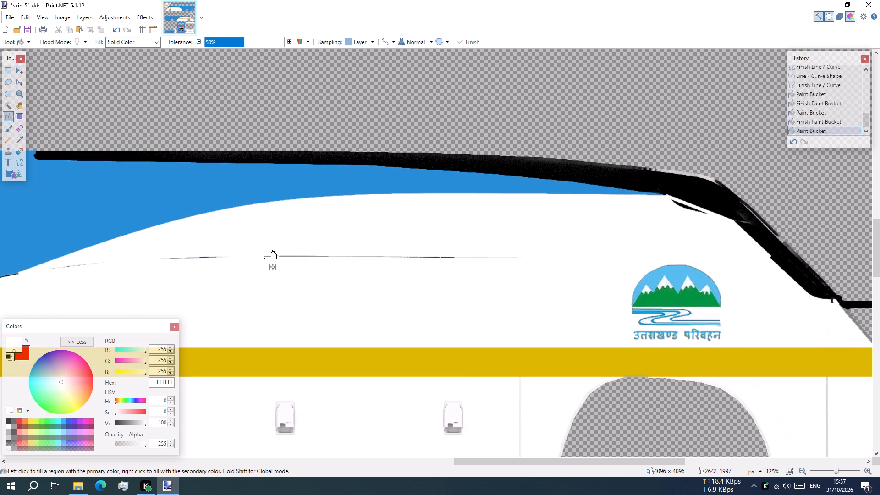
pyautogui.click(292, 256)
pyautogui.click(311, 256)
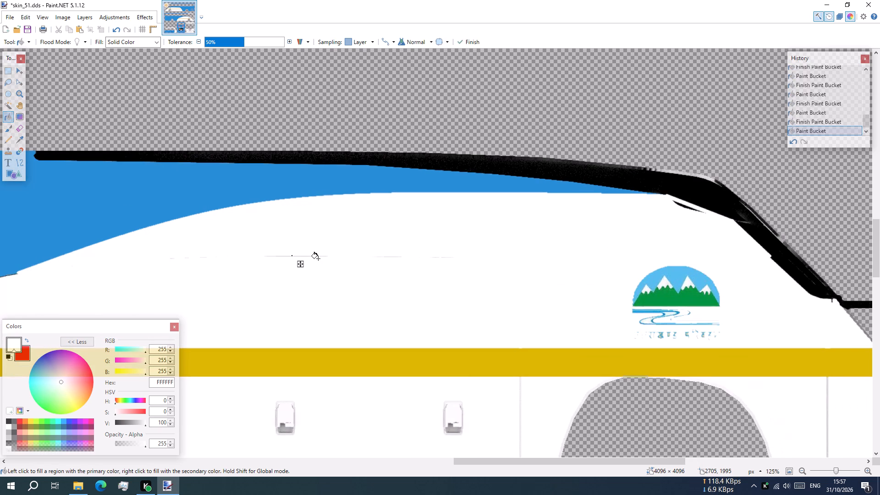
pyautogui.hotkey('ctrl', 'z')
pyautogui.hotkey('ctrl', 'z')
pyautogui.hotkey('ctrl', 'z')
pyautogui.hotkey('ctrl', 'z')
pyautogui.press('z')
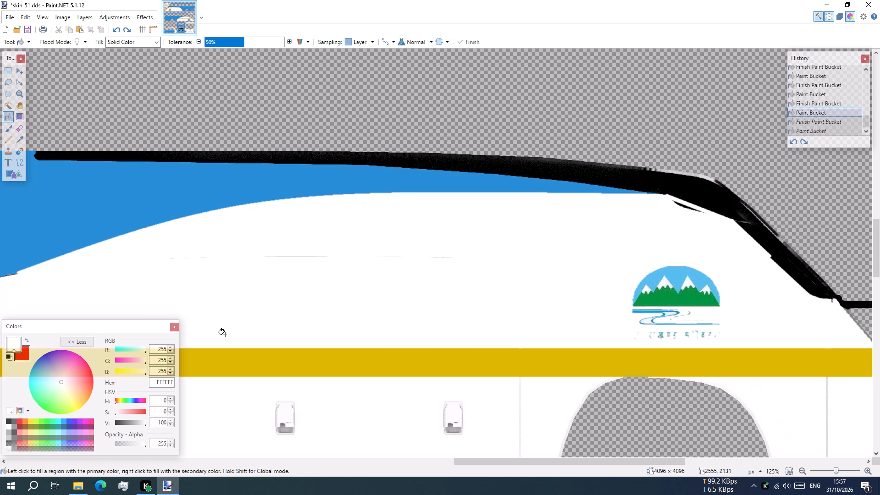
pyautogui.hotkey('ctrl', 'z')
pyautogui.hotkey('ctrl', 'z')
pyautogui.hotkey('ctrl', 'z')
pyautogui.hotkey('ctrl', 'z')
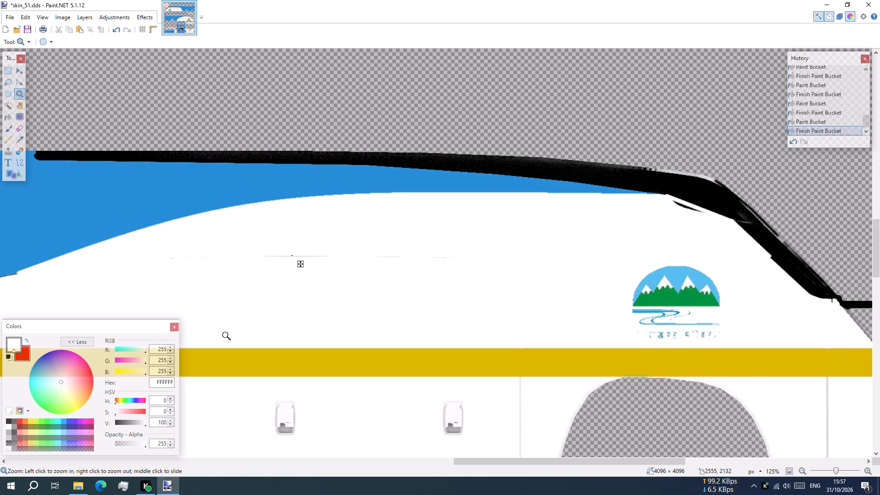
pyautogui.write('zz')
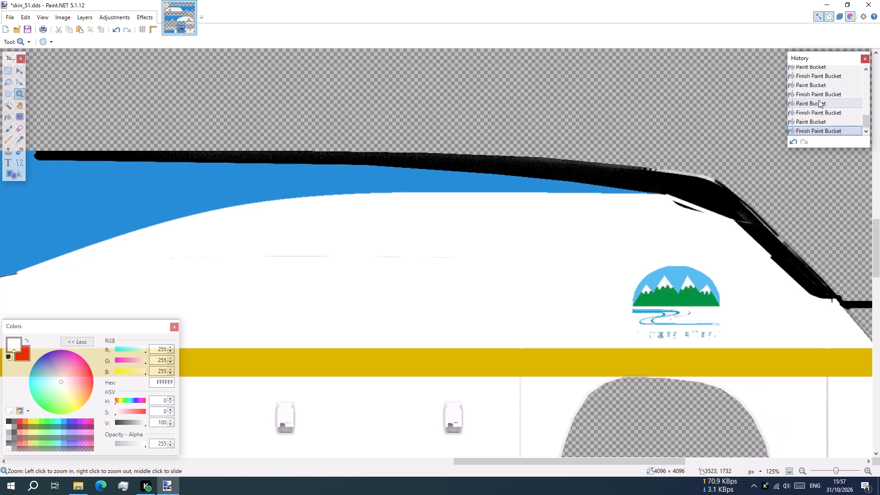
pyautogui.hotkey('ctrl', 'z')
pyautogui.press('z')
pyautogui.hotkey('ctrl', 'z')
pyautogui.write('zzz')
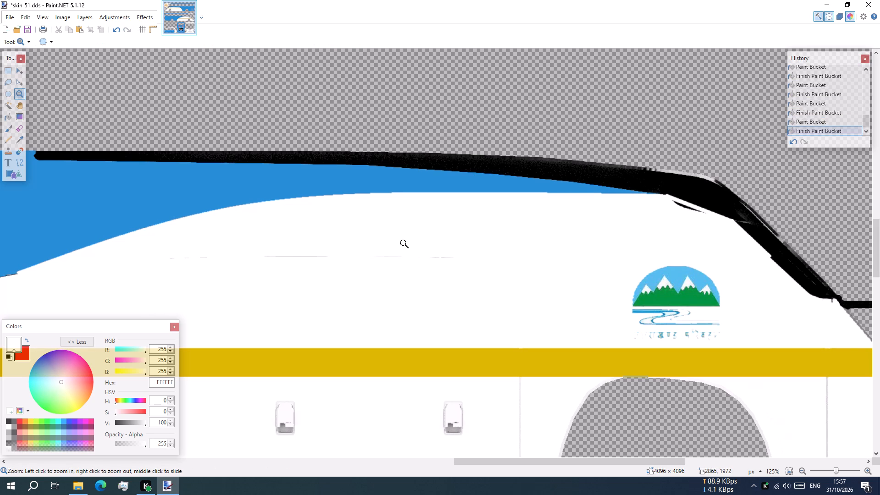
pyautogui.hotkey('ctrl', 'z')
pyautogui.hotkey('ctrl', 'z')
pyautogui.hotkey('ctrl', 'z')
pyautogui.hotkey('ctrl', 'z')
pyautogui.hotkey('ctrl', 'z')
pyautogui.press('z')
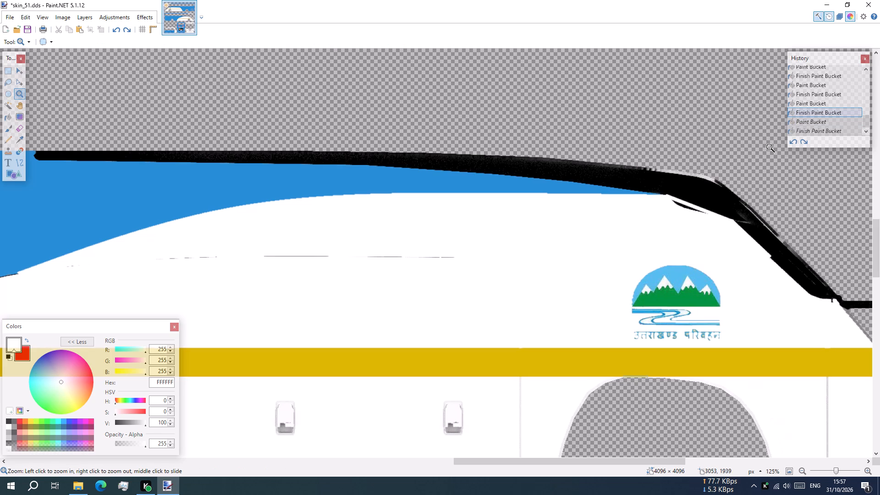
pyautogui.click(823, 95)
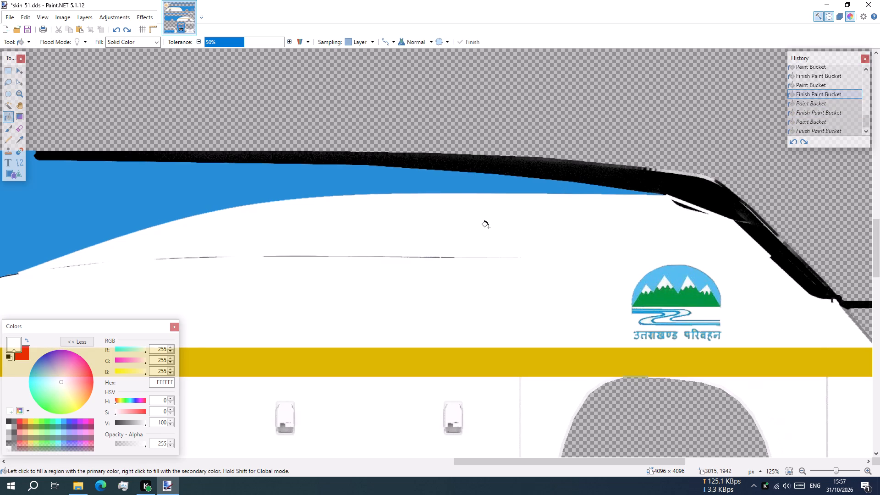
# Set the Paintbrush to brush size 17 for white retouching on the lower side view.
pyautogui.keyDown('ctrl'); pyautogui.scroll(-3, 489, 226); pyautogui.keyUp('ctrl')
pyautogui.keyDown('ctrl'); pyautogui.scroll(-1, 387, 279); pyautogui.keyUp('ctrl')
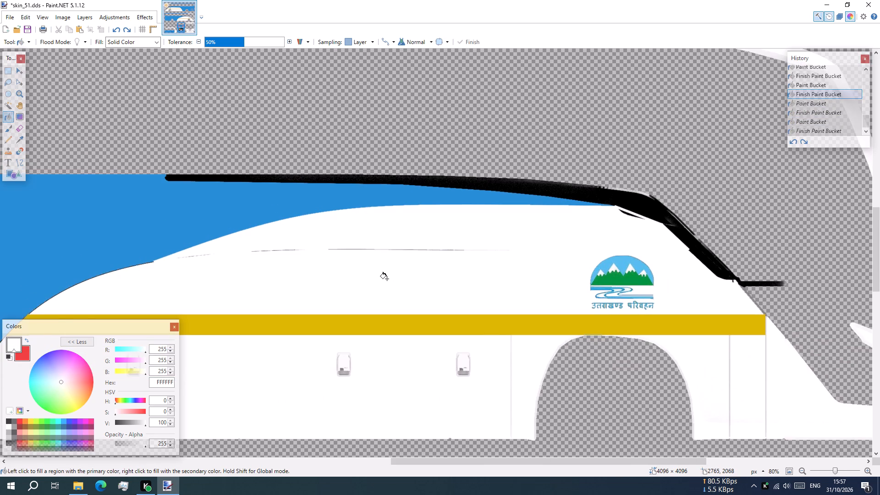
pyautogui.keyDown('ctrl'); pyautogui.scroll(-1, 387, 279); pyautogui.keyUp('ctrl')
pyautogui.keyDown('ctrl'); pyautogui.scroll(-1, 206, 277); pyautogui.keyUp('ctrl')
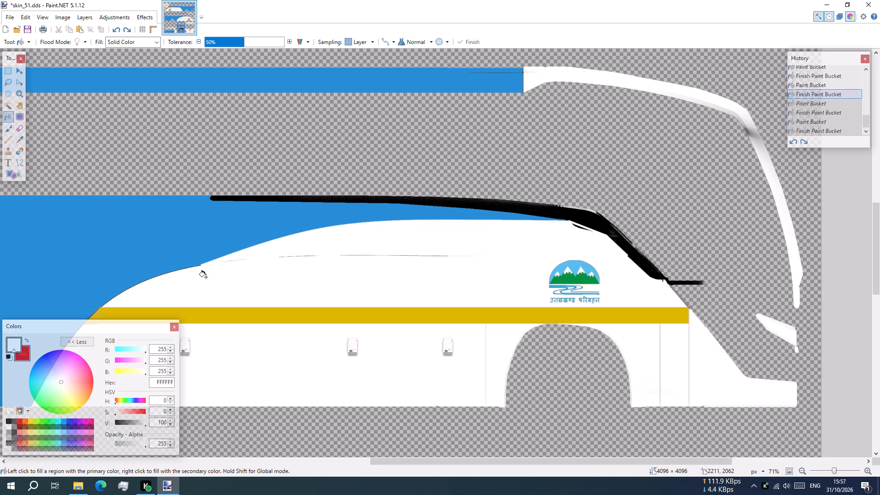
pyautogui.keyDown('ctrl'); pyautogui.scroll(4, 205, 278); pyautogui.keyUp('ctrl')
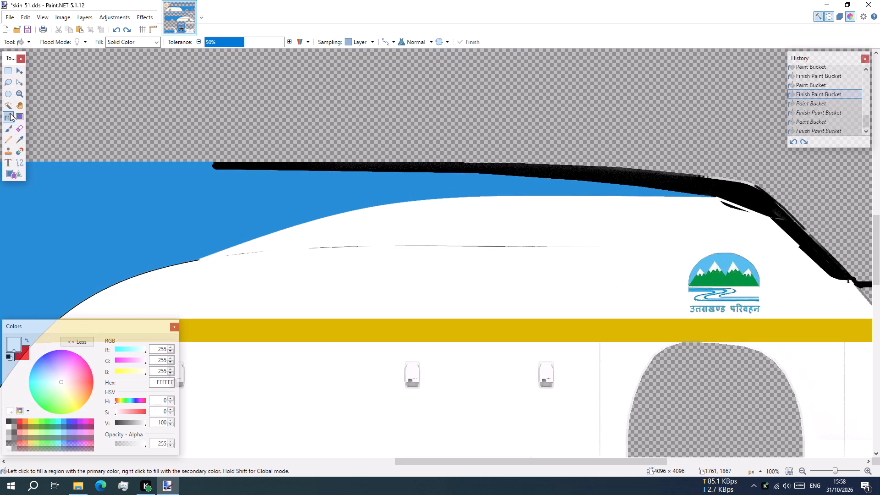
pyautogui.click(7, 129)
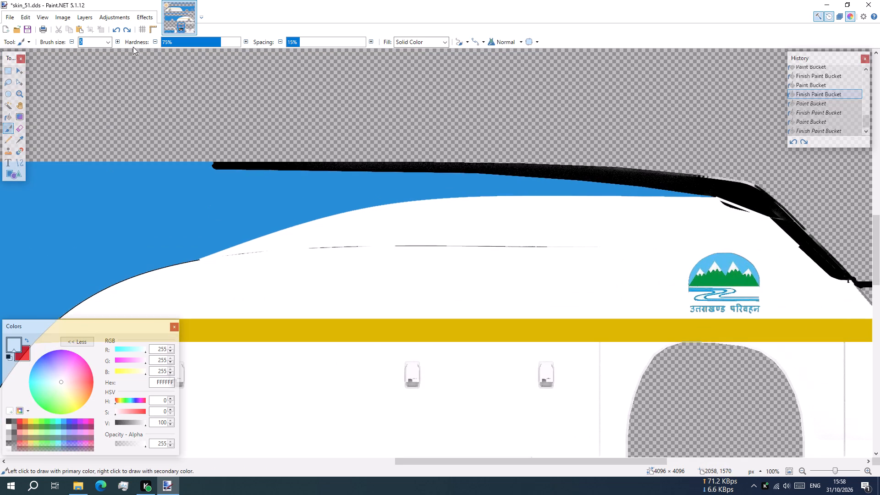
pyautogui.tripleClick(117, 44)
pyautogui.tripleClick(117, 44)
pyautogui.tripleClick(117, 44)
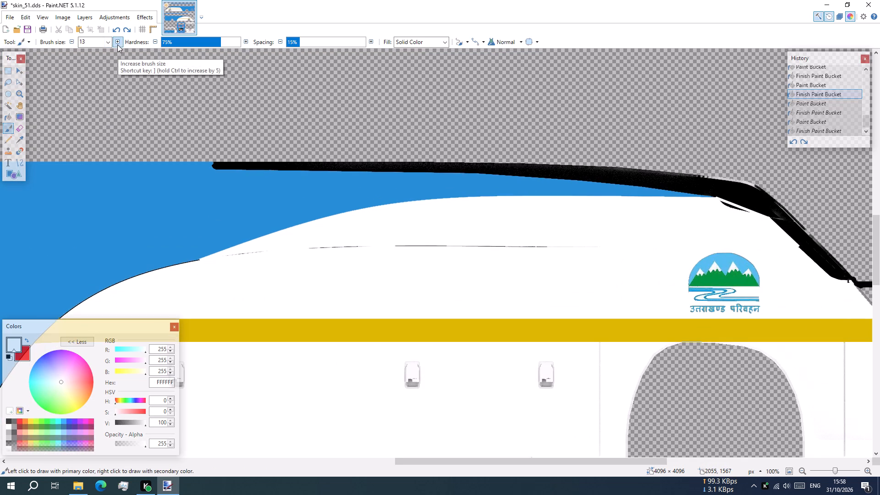
pyautogui.tripleClick(117, 44)
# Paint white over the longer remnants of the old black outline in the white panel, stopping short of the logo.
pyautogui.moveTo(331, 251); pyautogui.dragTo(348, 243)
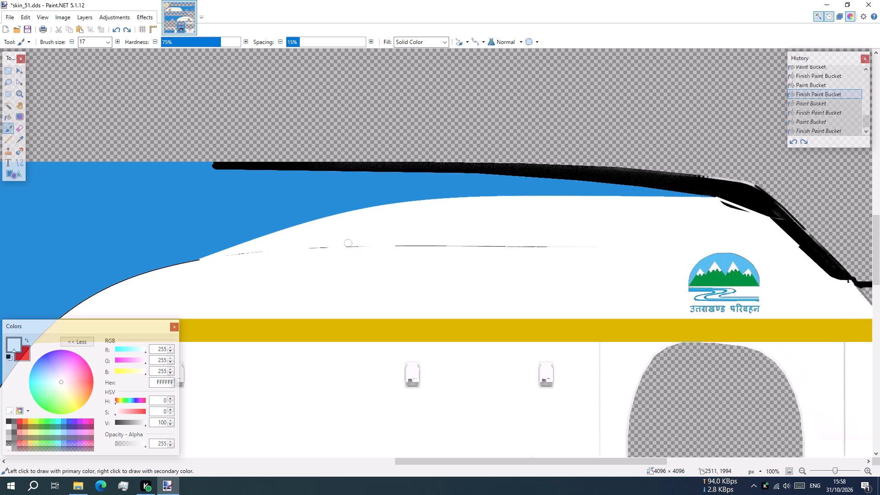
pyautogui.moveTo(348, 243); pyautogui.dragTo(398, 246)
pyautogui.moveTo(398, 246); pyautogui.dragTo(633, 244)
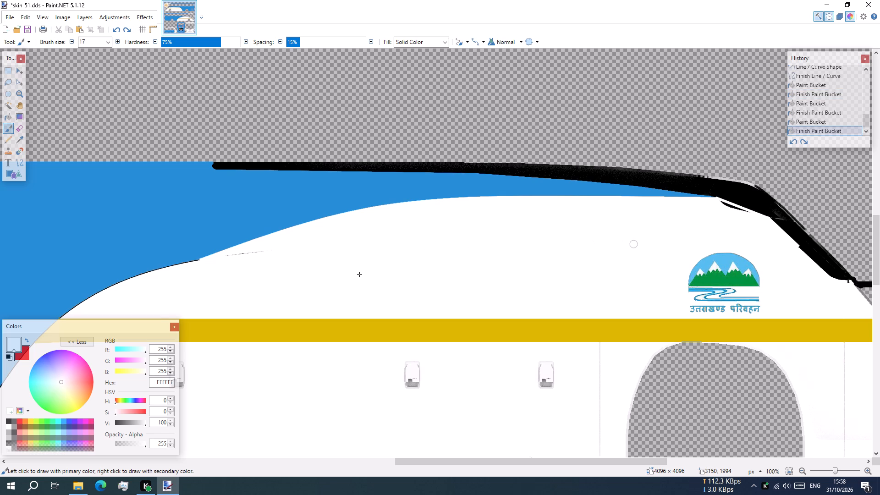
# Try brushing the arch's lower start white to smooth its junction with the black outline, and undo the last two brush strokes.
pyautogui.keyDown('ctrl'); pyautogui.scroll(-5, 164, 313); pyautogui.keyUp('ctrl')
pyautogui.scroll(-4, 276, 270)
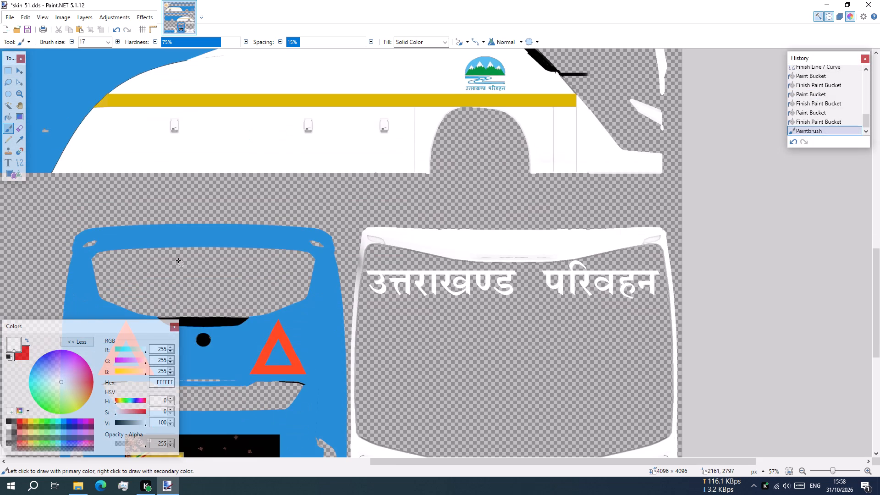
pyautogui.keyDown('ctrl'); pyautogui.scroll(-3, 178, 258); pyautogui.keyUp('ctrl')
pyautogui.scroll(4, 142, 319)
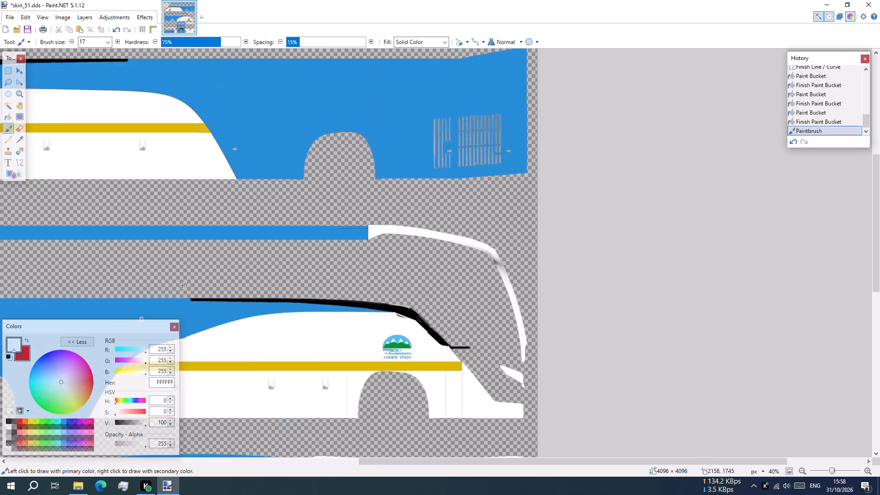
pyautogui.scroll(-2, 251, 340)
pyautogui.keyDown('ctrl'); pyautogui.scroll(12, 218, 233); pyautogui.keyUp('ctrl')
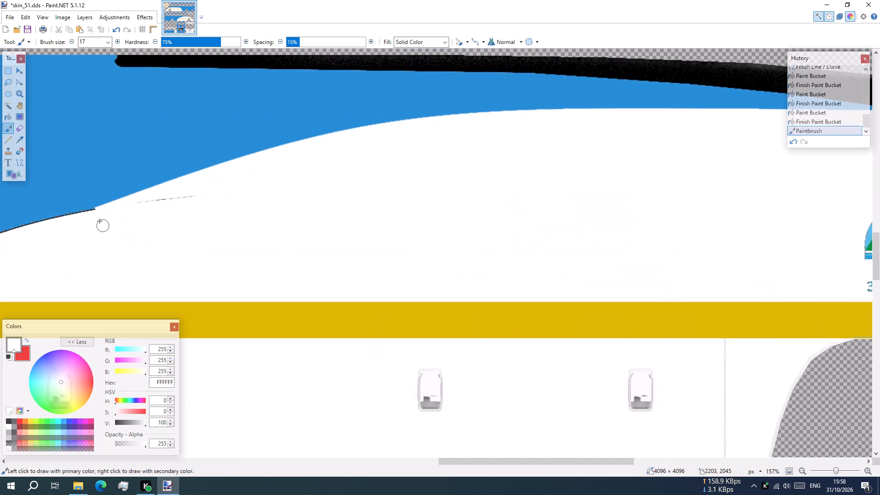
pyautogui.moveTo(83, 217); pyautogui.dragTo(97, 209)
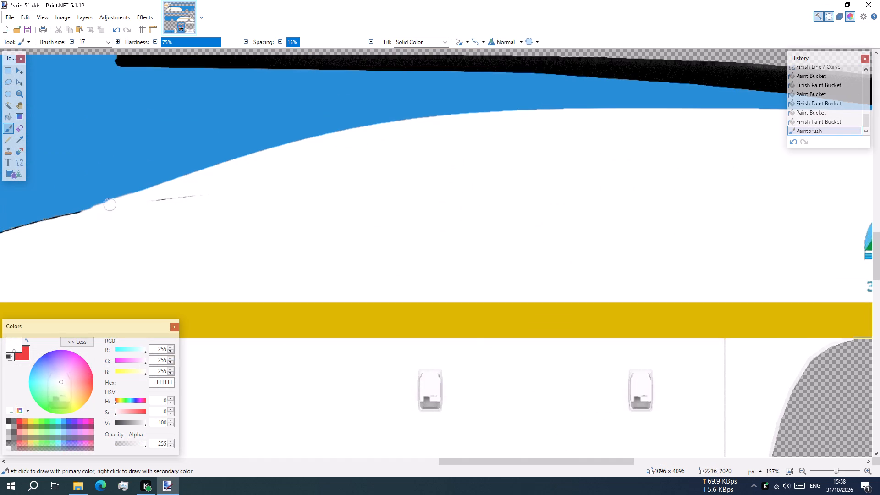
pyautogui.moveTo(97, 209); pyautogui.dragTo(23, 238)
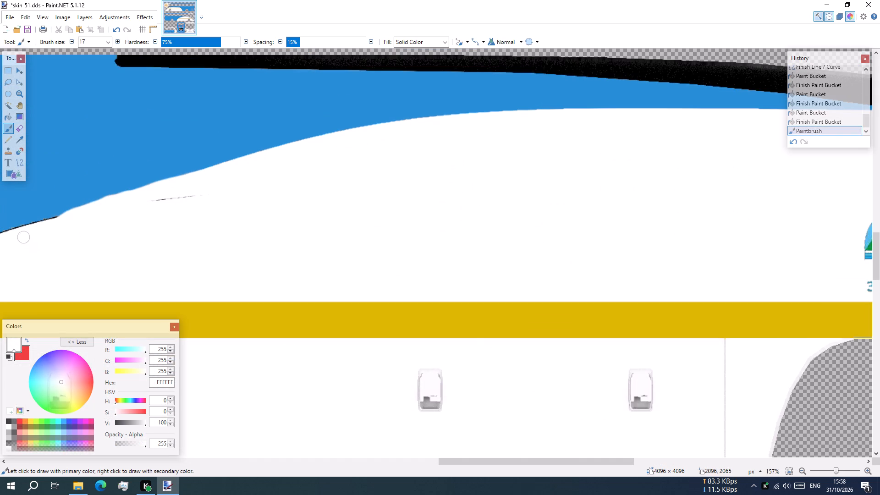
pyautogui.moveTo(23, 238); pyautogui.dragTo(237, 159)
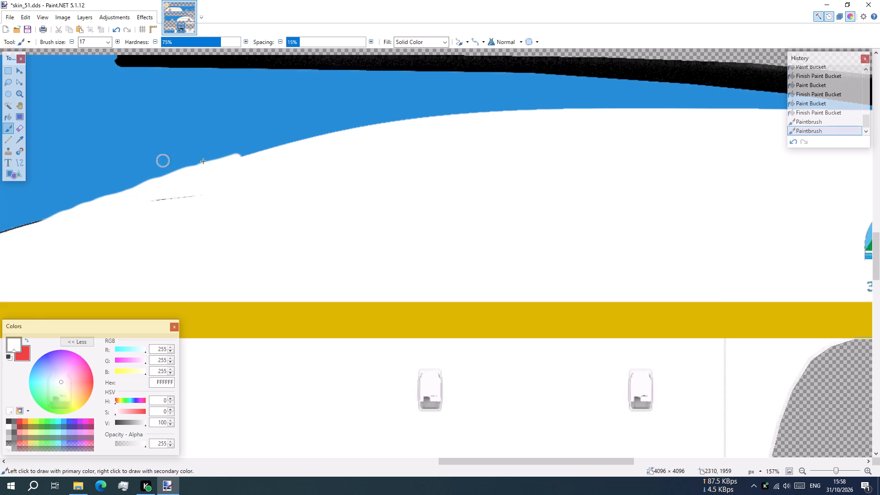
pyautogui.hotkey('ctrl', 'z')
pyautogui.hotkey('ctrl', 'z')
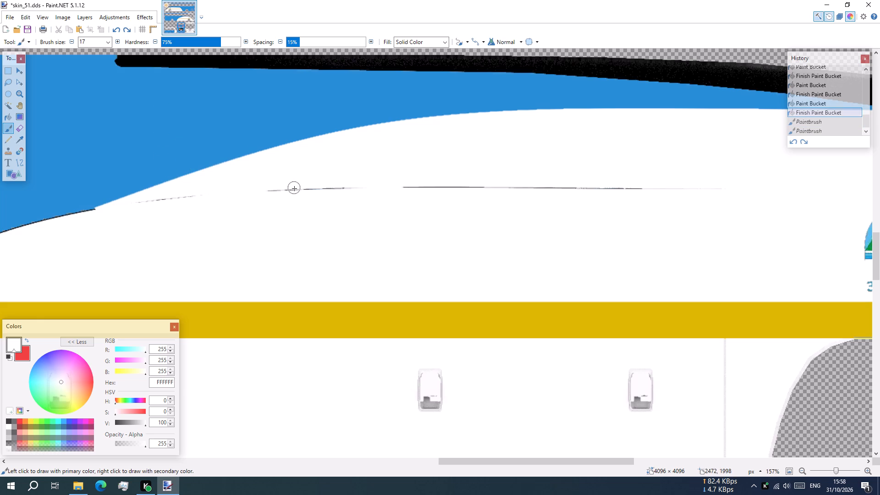
# Paint white over all remnants of the old black outline inside the white panel, from the arch's lower start toward the logo.
pyautogui.moveTo(300, 189); pyautogui.dragTo(146, 202)
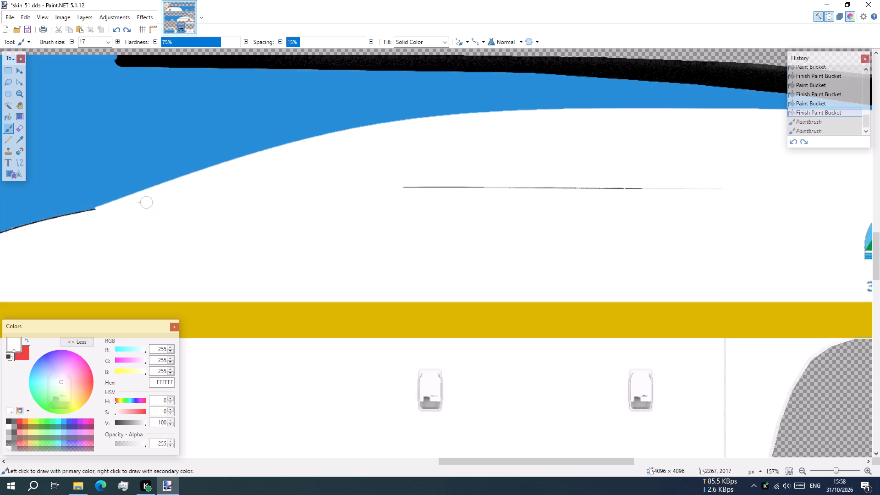
pyautogui.moveTo(146, 202); pyautogui.dragTo(486, 188)
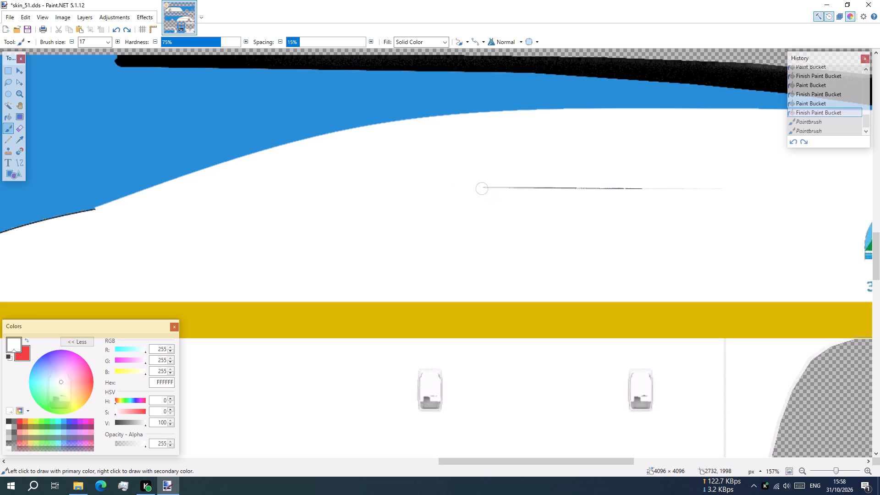
pyautogui.moveTo(486, 188); pyautogui.dragTo(778, 189)
# Save the skin_51.dds file.
pyautogui.scroll(-2, 685, 178)
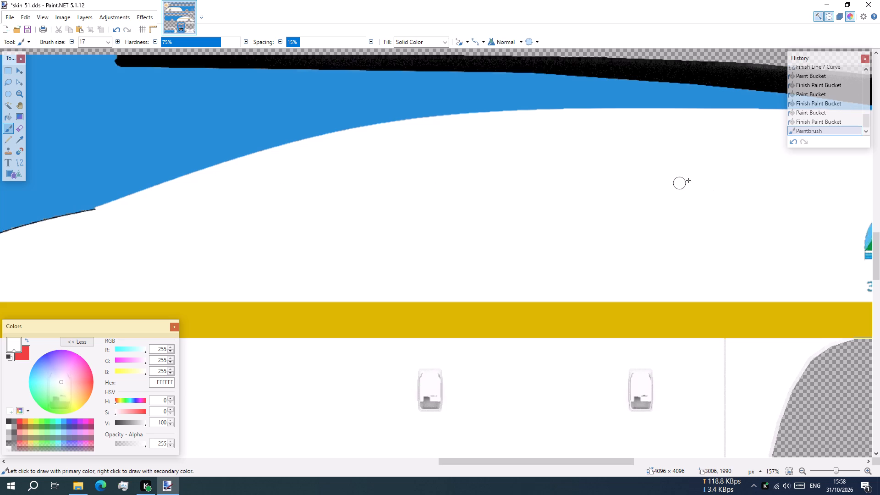
pyautogui.scroll(-2, 688, 180)
pyautogui.keyDown('ctrl'); pyautogui.scroll(-2, 691, 180); pyautogui.keyUp('ctrl')
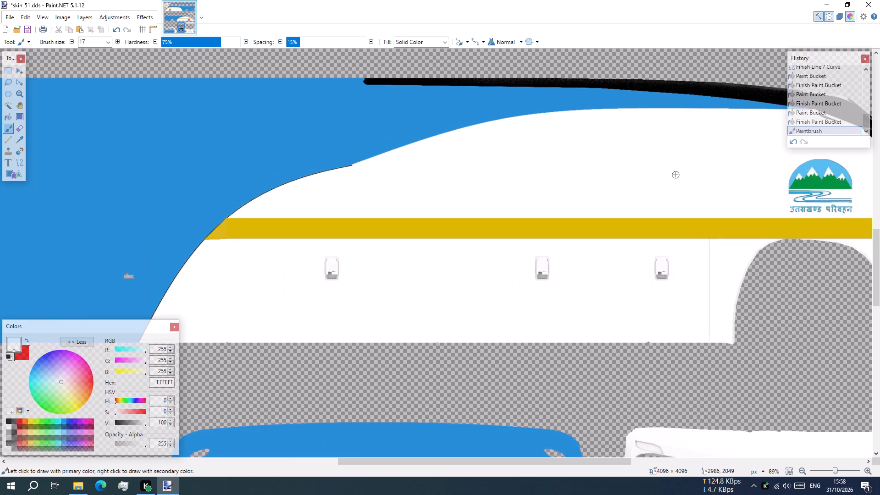
pyautogui.hotkey('ctrl', 's')
pyautogui.hotkey('ctrl', 's')
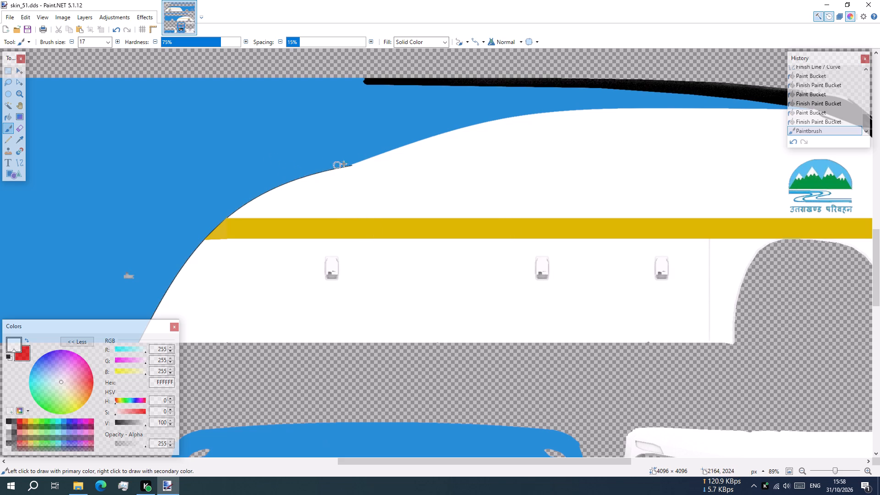
# Brush white along the arch's lower start to cover the end of the black outline and smooth the junction with the new edge.
pyautogui.keyDown('ctrl'); pyautogui.scroll(8, 353, 187); pyautogui.keyUp('ctrl')
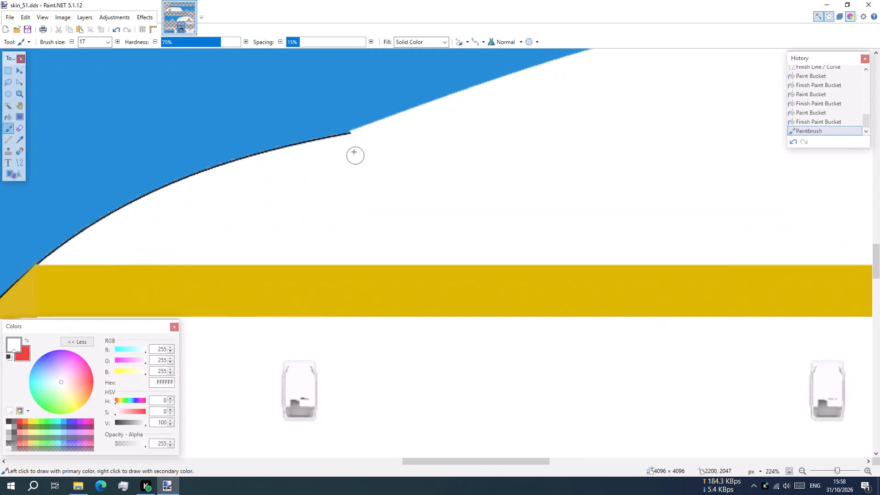
pyautogui.moveTo(357, 137); pyautogui.dragTo(354, 142)
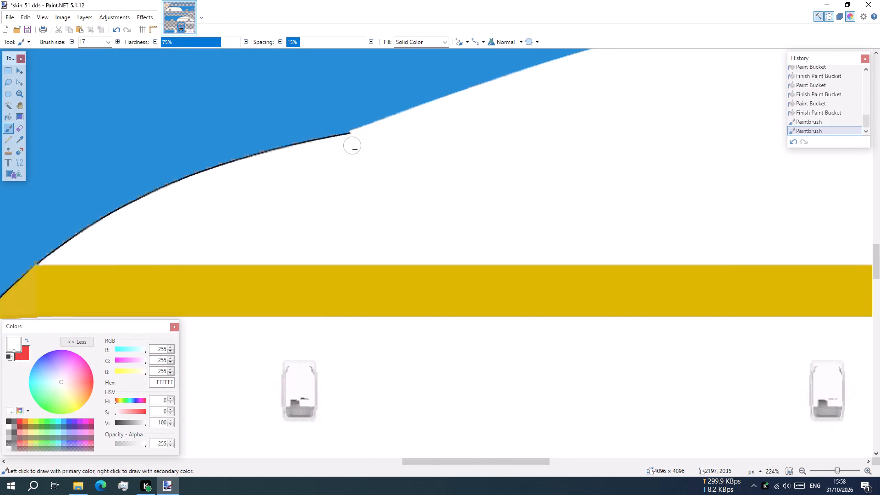
pyautogui.keyDown('ctrl'); pyautogui.scroll(6, 360, 161); pyautogui.keyUp('ctrl')
pyautogui.scroll(3, 364, 168)
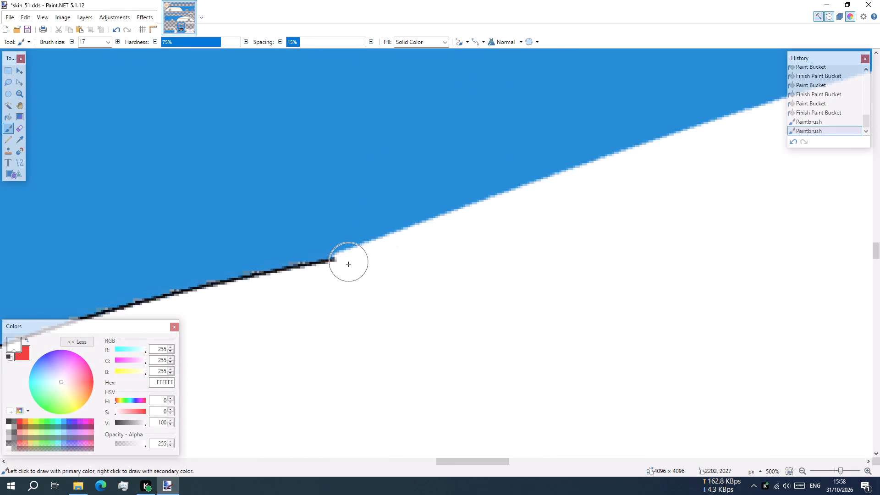
pyautogui.moveTo(348, 265); pyautogui.dragTo(240, 300)
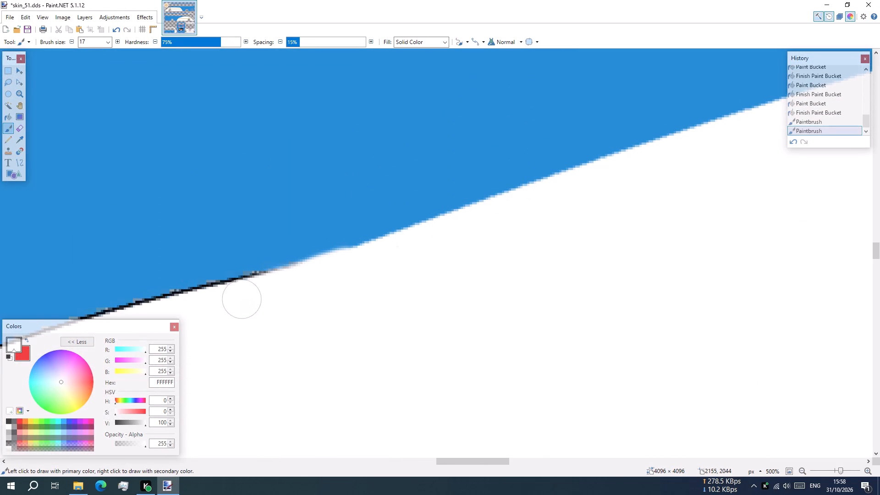
pyautogui.moveTo(240, 300); pyautogui.dragTo(413, 244)
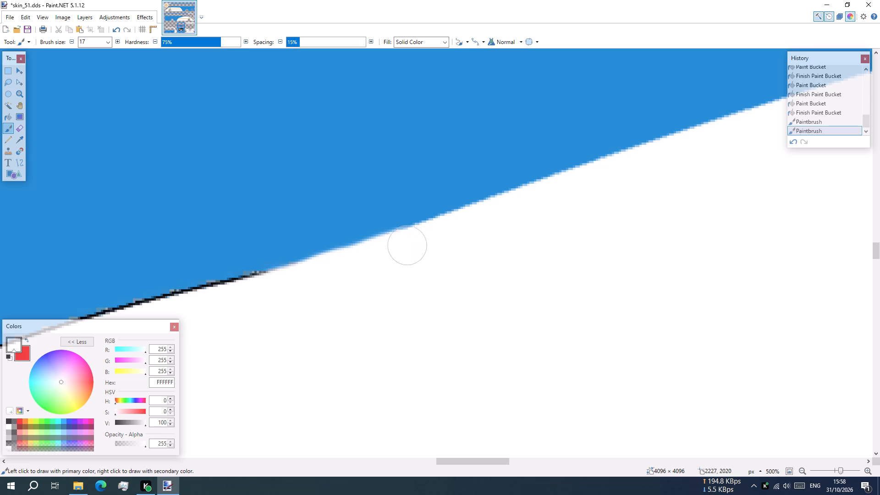
pyautogui.moveTo(413, 244); pyautogui.dragTo(223, 299)
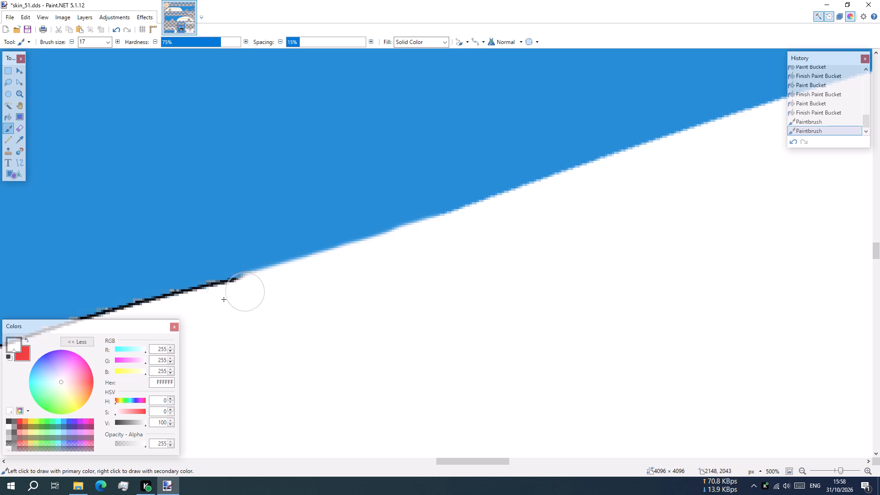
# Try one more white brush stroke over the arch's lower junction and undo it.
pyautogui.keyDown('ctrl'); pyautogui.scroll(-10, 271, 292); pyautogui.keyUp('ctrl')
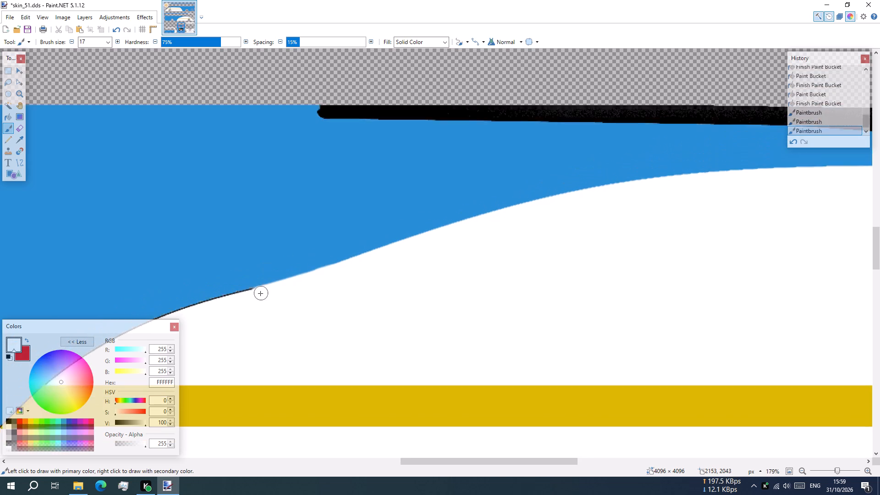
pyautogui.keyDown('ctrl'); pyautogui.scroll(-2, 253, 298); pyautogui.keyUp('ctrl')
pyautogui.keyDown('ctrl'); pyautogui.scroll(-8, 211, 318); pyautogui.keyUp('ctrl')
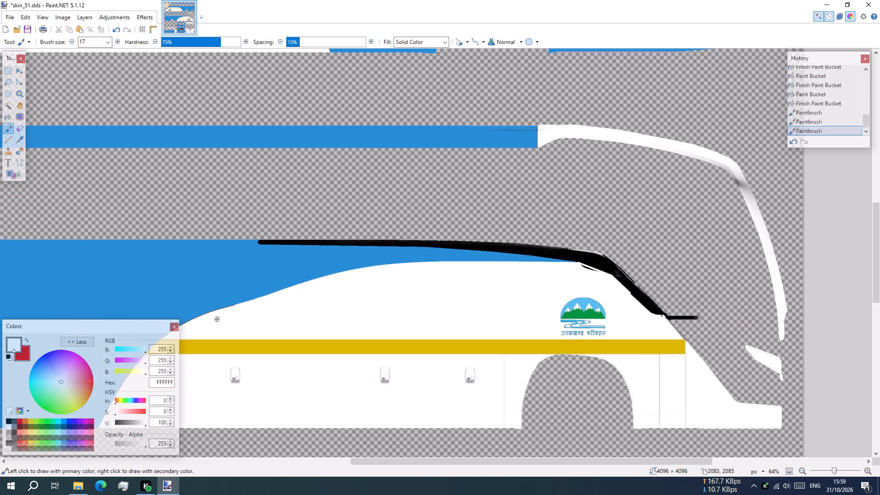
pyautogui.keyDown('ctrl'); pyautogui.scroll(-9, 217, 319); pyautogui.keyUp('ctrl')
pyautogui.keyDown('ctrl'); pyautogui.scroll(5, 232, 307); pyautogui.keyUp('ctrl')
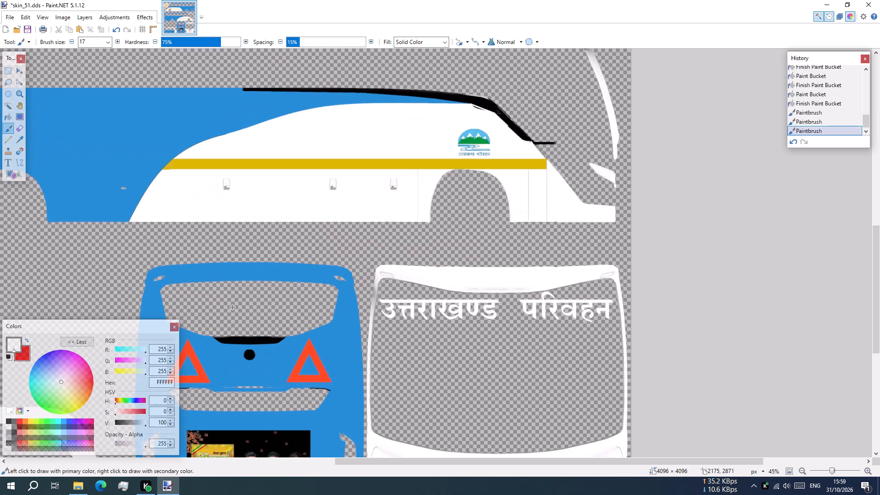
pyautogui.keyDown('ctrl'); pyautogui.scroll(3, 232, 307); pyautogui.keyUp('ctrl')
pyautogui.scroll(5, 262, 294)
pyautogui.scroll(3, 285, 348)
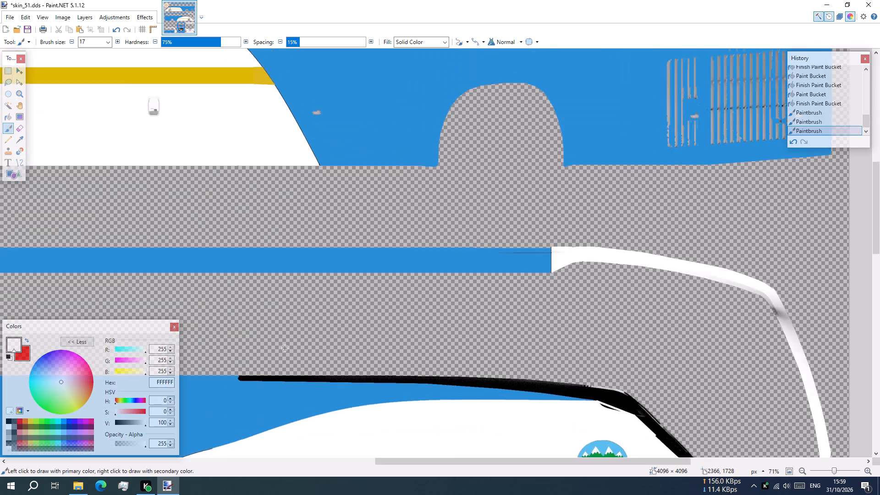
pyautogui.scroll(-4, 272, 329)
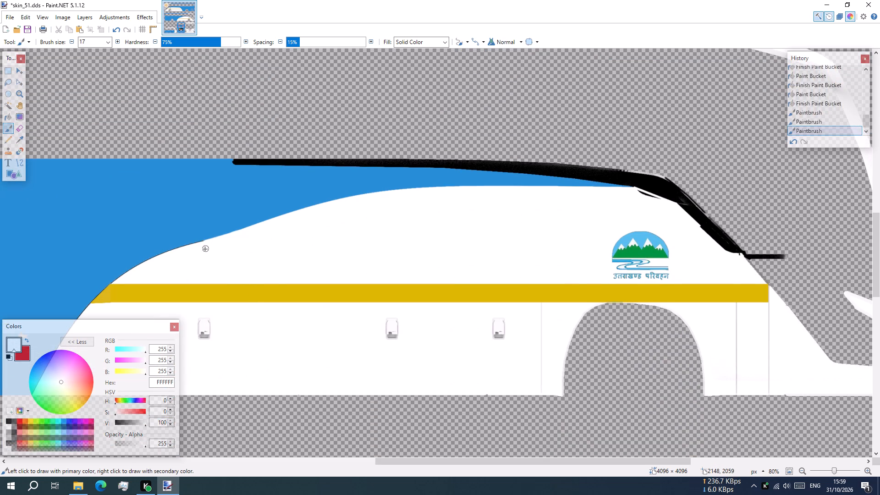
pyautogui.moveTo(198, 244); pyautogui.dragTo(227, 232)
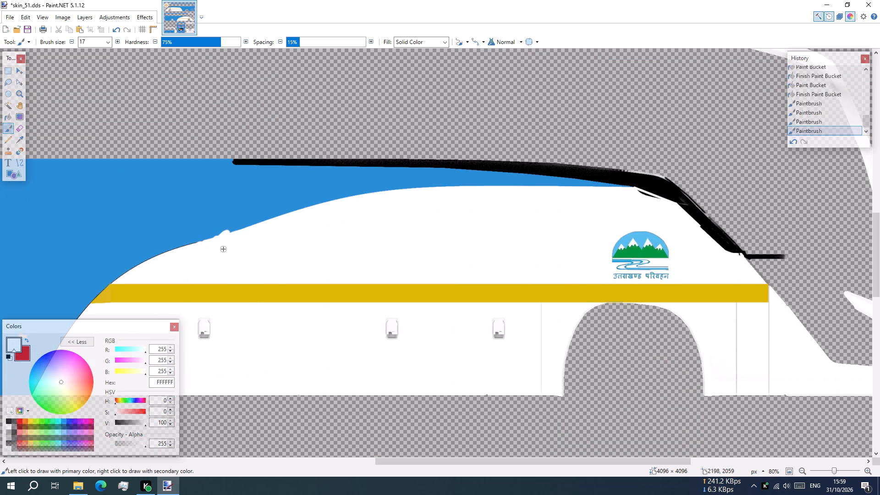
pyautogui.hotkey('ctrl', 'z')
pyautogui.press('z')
# On the texture's upper side view, draw a white 17 px line about 1494 px long from the black roof stripe to the panel's curved rear edge.
pyautogui.keyDown('ctrl'); pyautogui.scroll(-13, 253, 259); pyautogui.keyUp('ctrl')
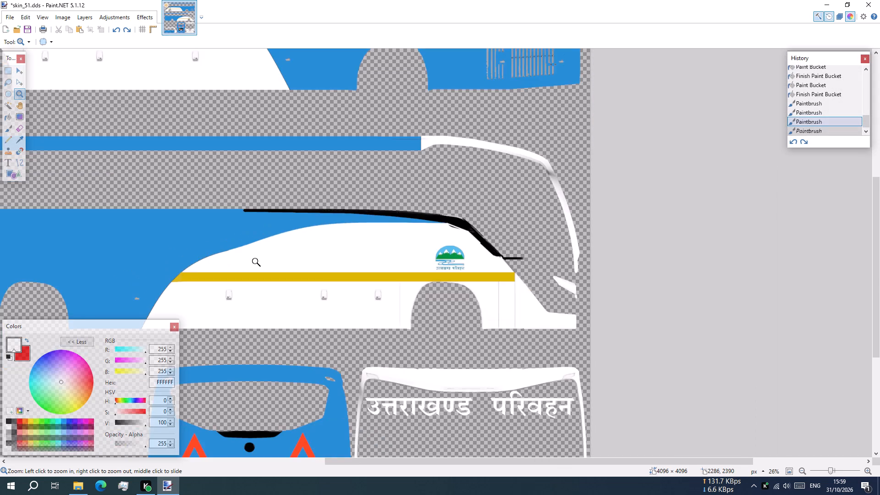
pyautogui.keyDown('ctrl'); pyautogui.scroll(-4, 255, 261); pyautogui.keyUp('ctrl')
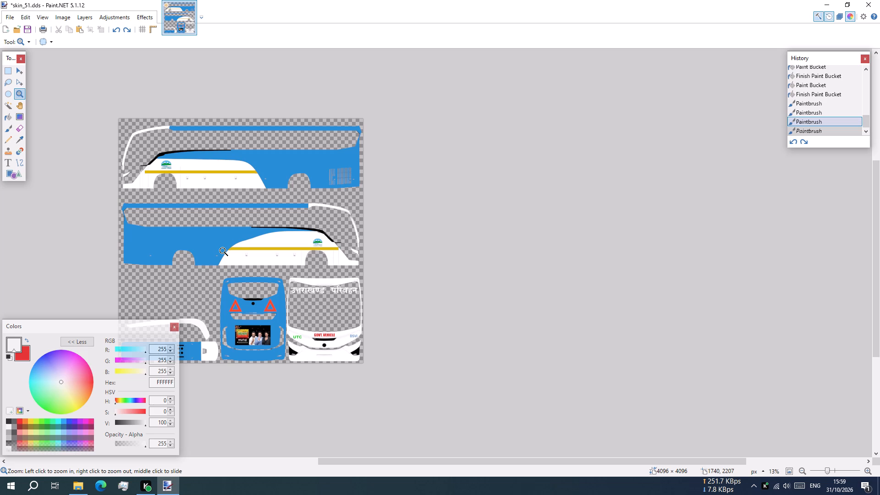
pyautogui.keyDown('ctrl'); pyautogui.scroll(5, 183, 258); pyautogui.keyUp('ctrl')
pyautogui.scroll(3, 153, 198)
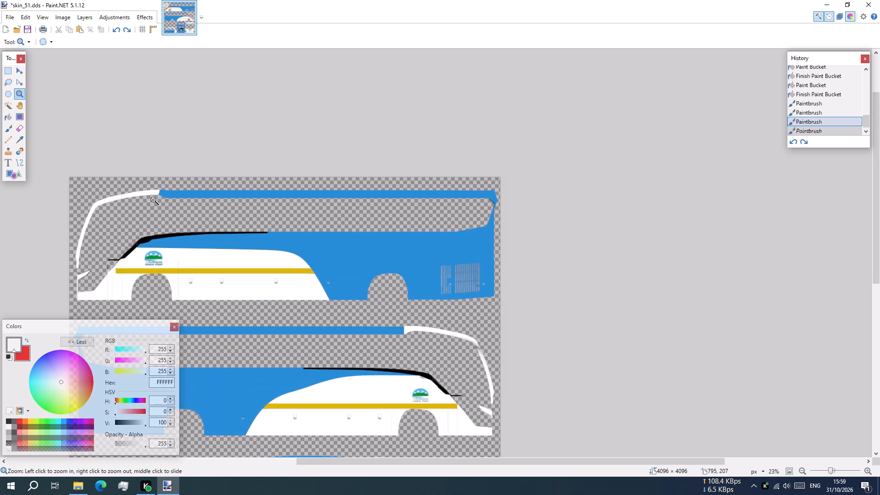
pyautogui.keyDown('ctrl'); pyautogui.scroll(9, 162, 256); pyautogui.keyUp('ctrl')
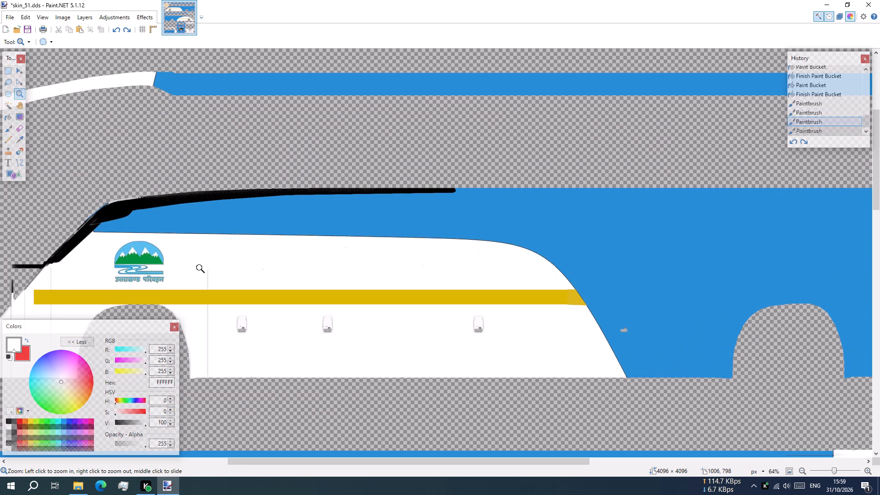
pyautogui.click(18, 163)
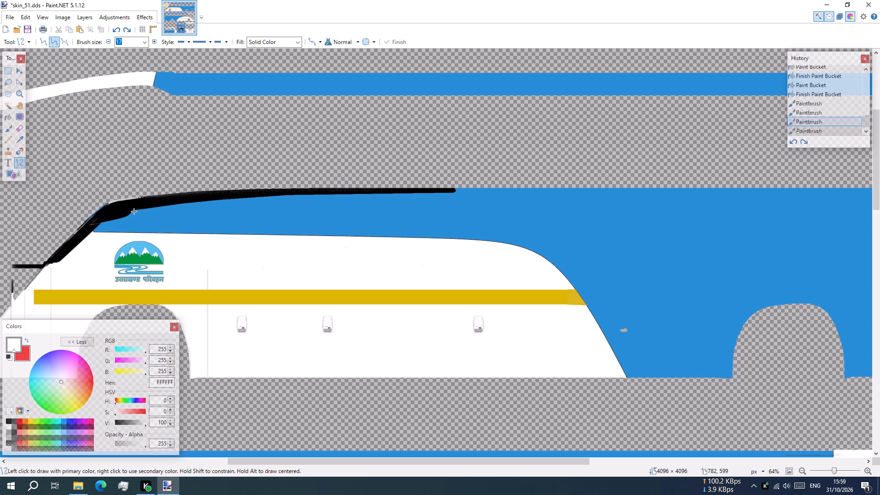
pyautogui.moveTo(134, 211); pyautogui.dragTo(493, 229)
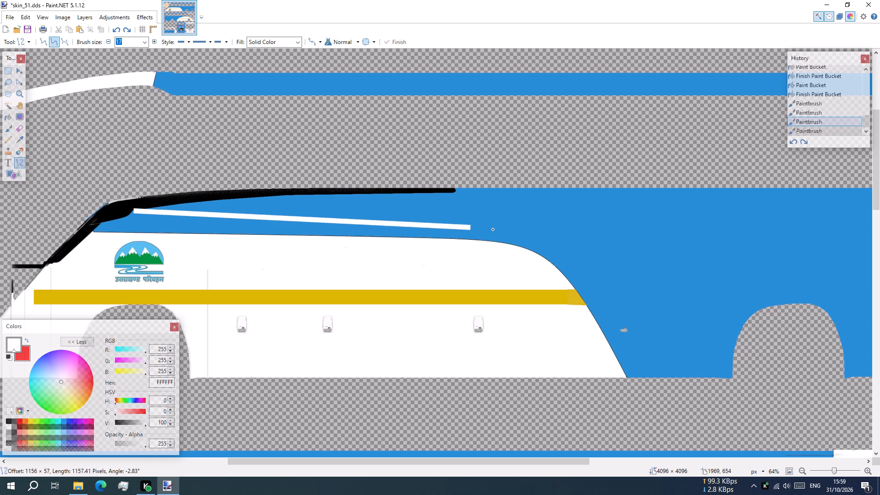
pyautogui.moveTo(493, 229); pyautogui.dragTo(562, 272)
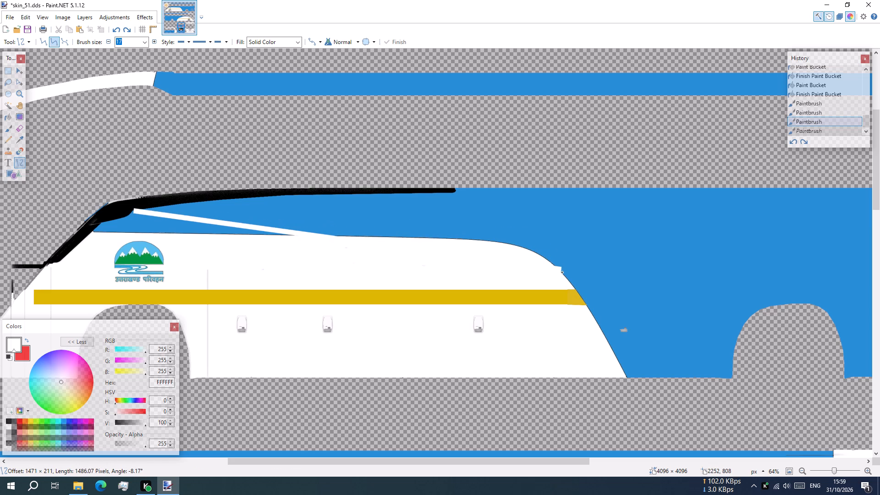
pyautogui.moveTo(562, 272); pyautogui.dragTo(564, 275)
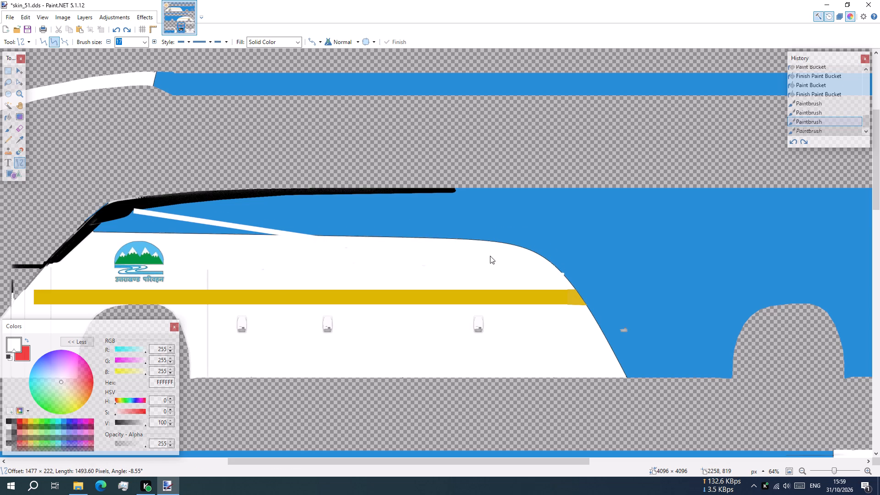
# Bend the white line into a smooth curve arching above the old panel edge and finish it.
pyautogui.moveTo(419, 257); pyautogui.dragTo(453, 257)
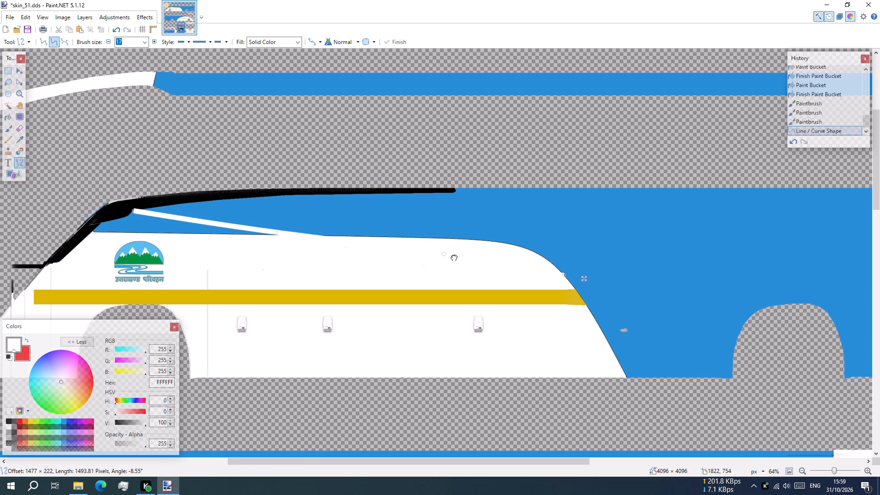
pyautogui.moveTo(453, 257); pyautogui.dragTo(491, 242)
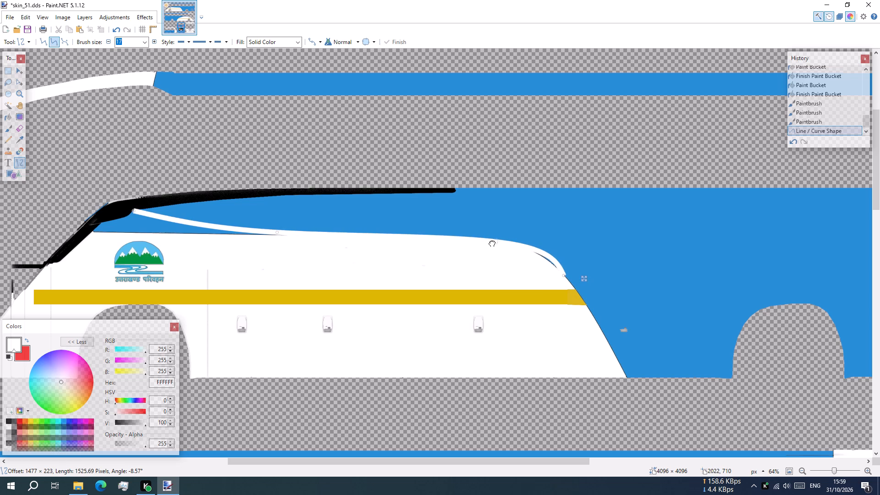
pyautogui.moveTo(491, 242); pyautogui.dragTo(484, 237)
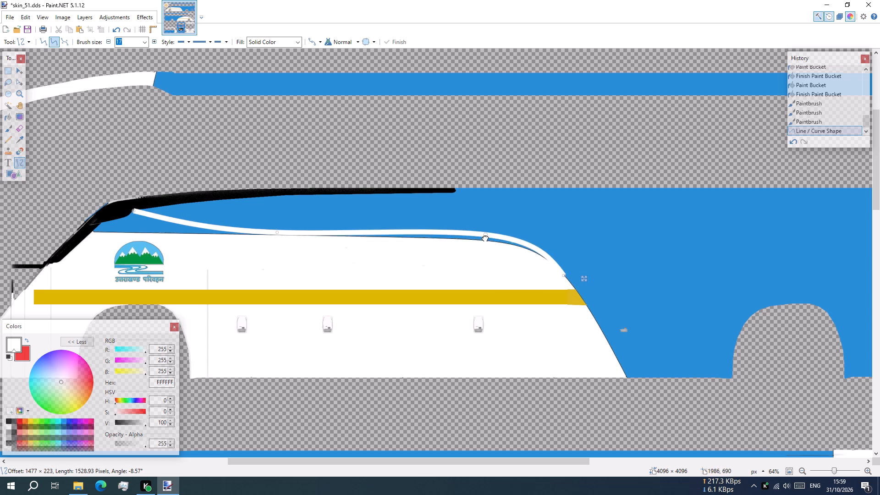
pyautogui.moveTo(484, 237); pyautogui.dragTo(489, 235)
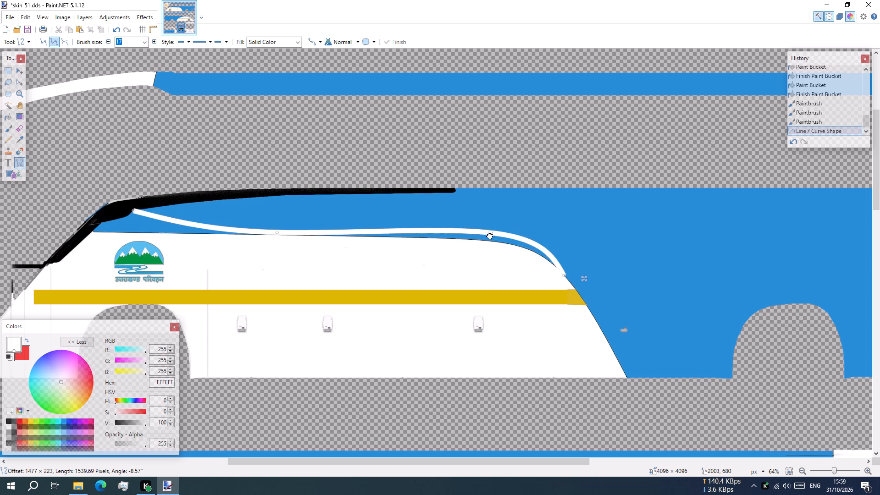
pyautogui.moveTo(489, 235); pyautogui.dragTo(488, 235)
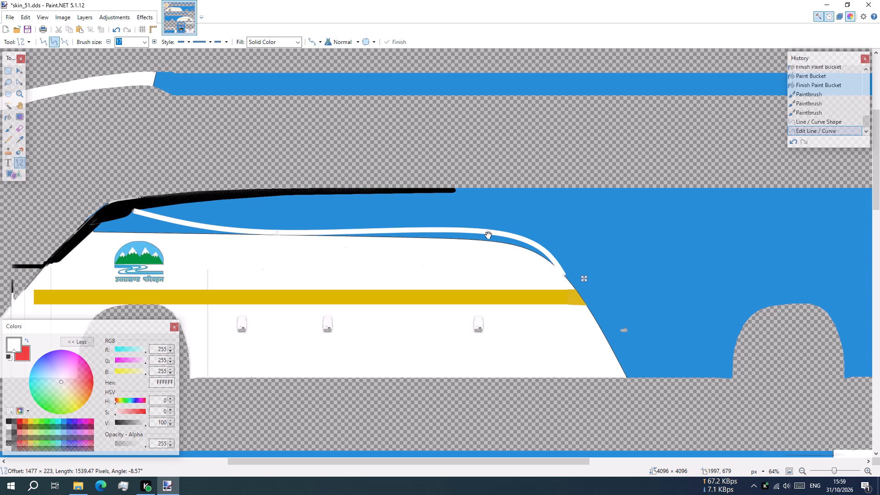
pyautogui.moveTo(277, 234); pyautogui.dragTo(281, 225)
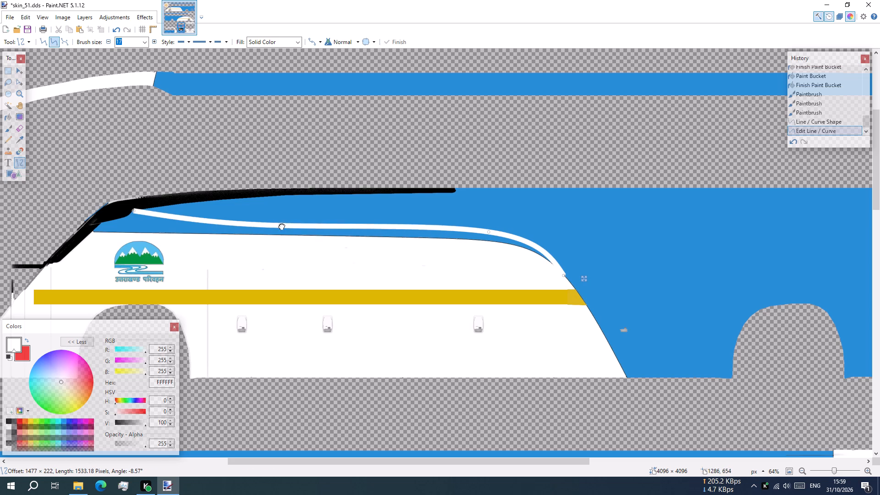
pyautogui.moveTo(281, 225); pyautogui.dragTo(292, 213)
pyautogui.moveTo(486, 233); pyautogui.dragTo(486, 233)
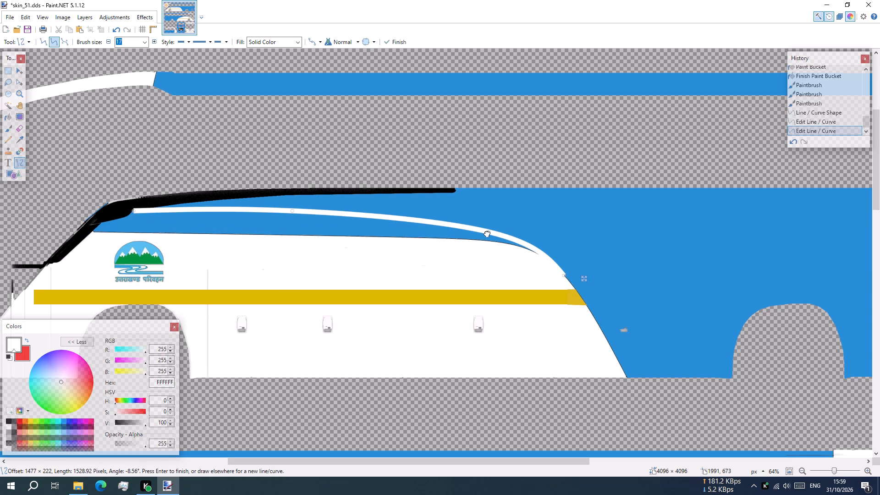
pyautogui.moveTo(486, 233); pyautogui.dragTo(490, 226)
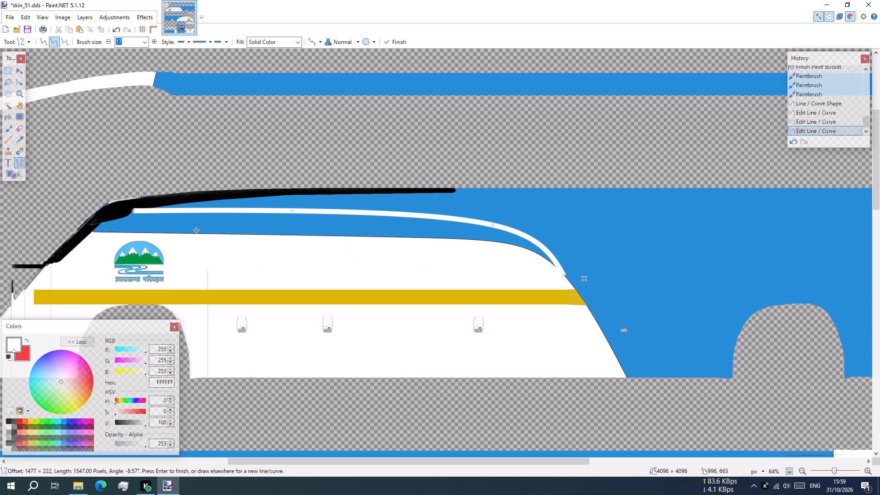
pyautogui.click(128, 221)
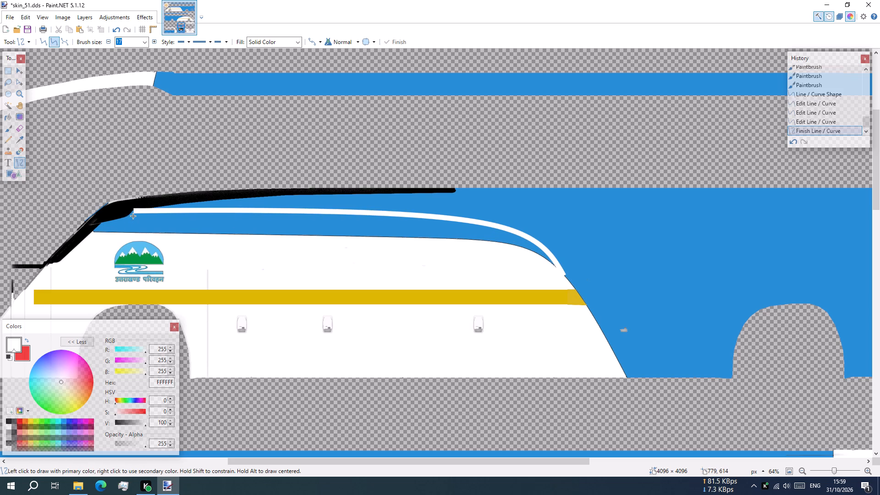
# Draw a white line about 143 px long from the curve's front end down along the black stripe to the panel's front corner.
pyautogui.moveTo(133, 213); pyautogui.dragTo(104, 225)
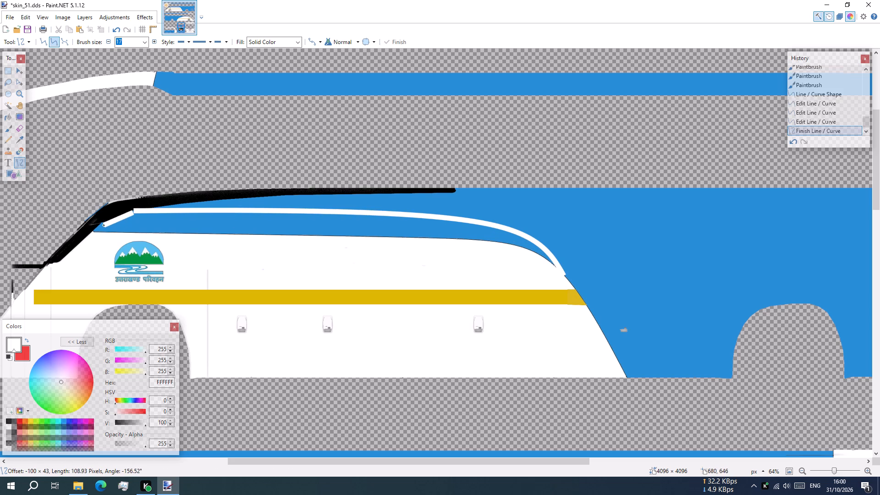
pyautogui.moveTo(104, 225); pyautogui.dragTo(95, 230)
pyautogui.click(136, 230)
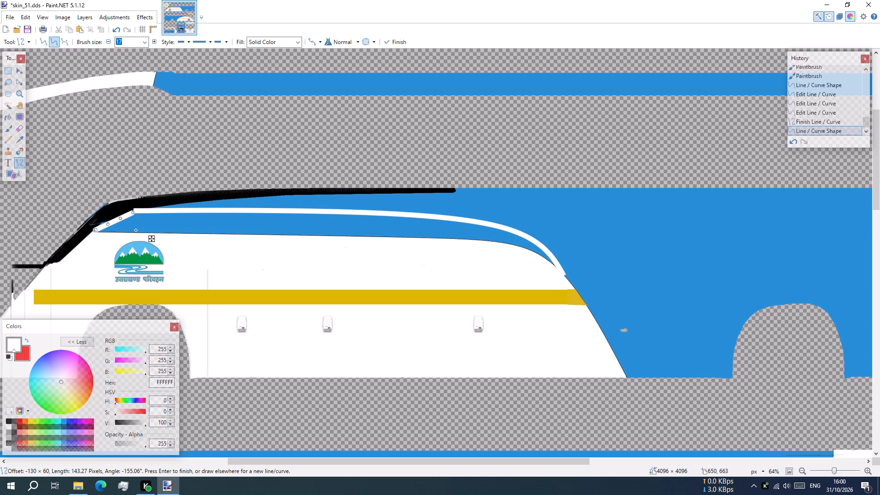
# Close the gaps at both ends of the slanted line with white lines about 19 px and 62 px long.
pyautogui.keyDown('ctrl'); pyautogui.scroll(5, 129, 227); pyautogui.keyUp('ctrl')
pyautogui.keyDown('ctrl'); pyautogui.scroll(4, 128, 267); pyautogui.keyUp('ctrl')
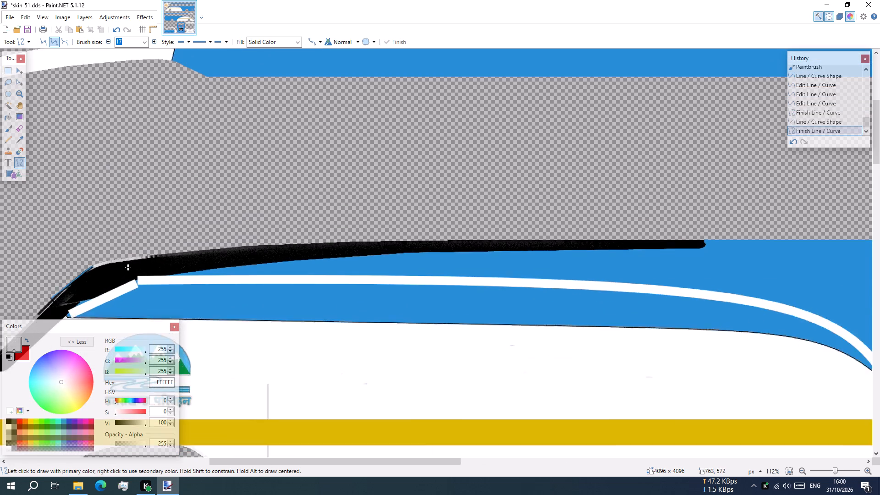
pyautogui.keyDown('ctrl'); pyautogui.scroll(1, 128, 267); pyautogui.keyUp('ctrl')
pyautogui.scroll(-2, 131, 235)
pyautogui.moveTo(145, 180); pyautogui.dragTo(133, 185)
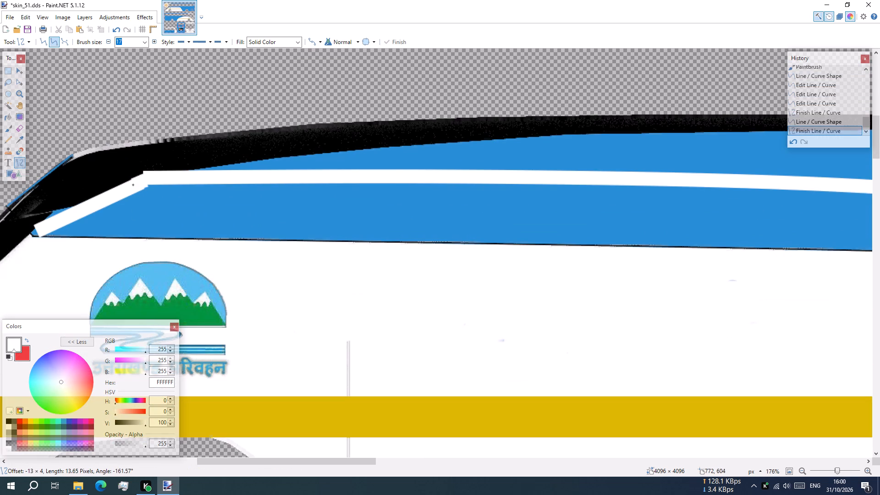
pyautogui.moveTo(133, 185); pyautogui.dragTo(132, 186)
pyautogui.scroll(-2, 121, 214)
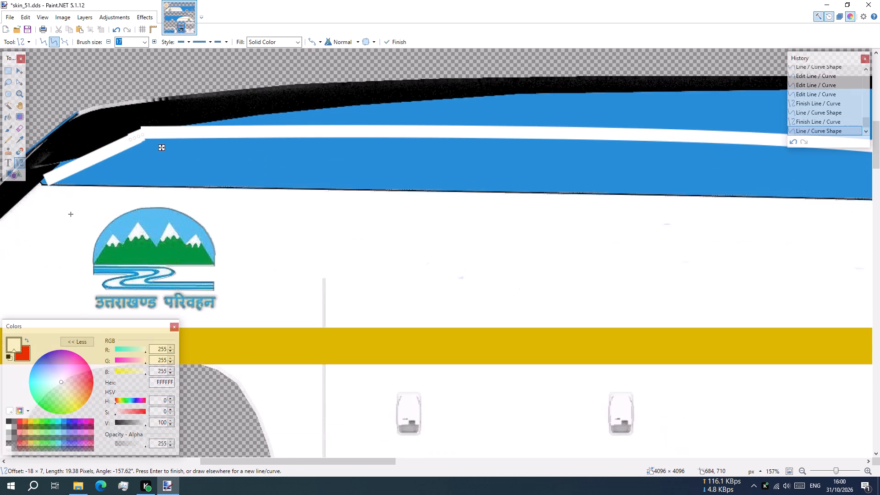
pyautogui.keyDown('shift'); pyautogui.scroll(-1, 71, 214); pyautogui.keyUp('shift')
pyautogui.keyDown('shift'); pyautogui.scroll(3, 71, 214); pyautogui.keyUp('shift')
pyautogui.moveTo(130, 214); pyautogui.dragTo(93, 239)
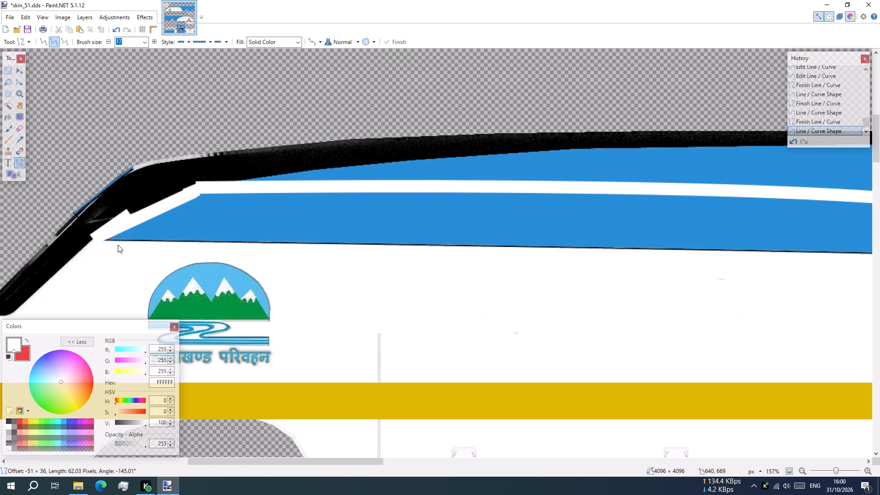
# Cover the old black panel outline with a white line about 1398 px long from the front corner to where the edge curves down.
pyautogui.click(118, 245)
pyautogui.moveTo(101, 241); pyautogui.dragTo(154, 241)
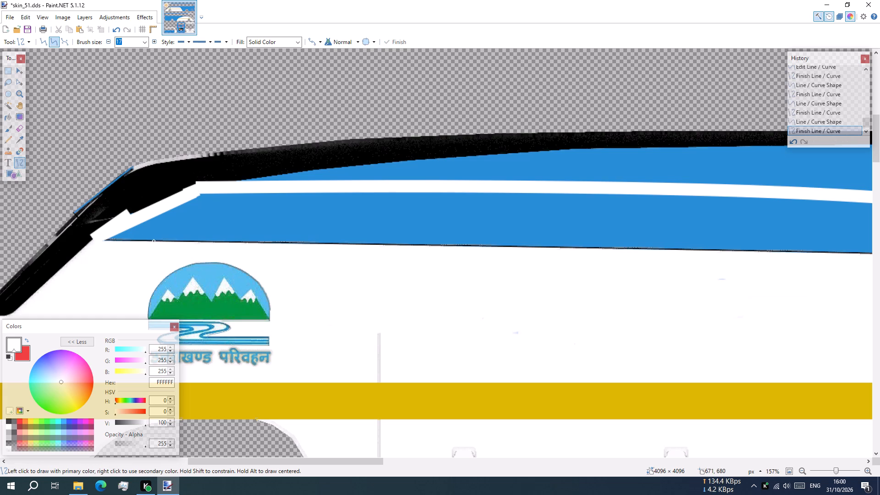
pyautogui.moveTo(154, 241); pyautogui.dragTo(879, 257)
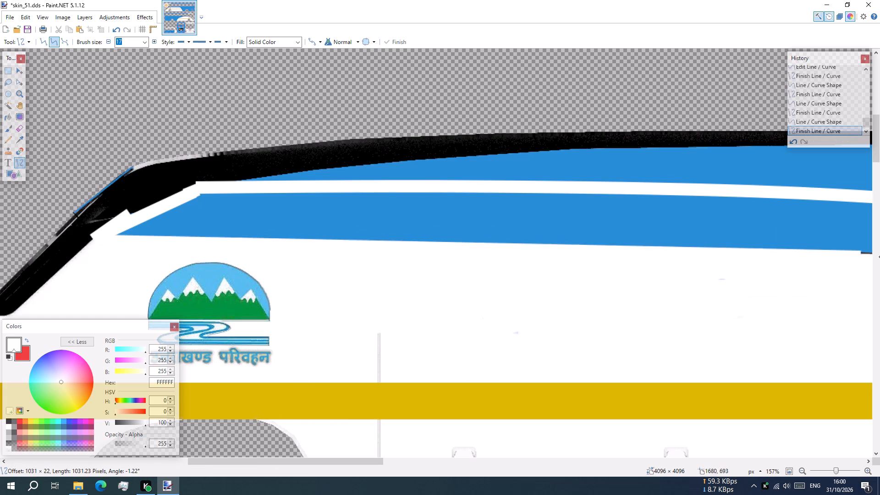
pyautogui.moveTo(879, 257); pyautogui.dragTo(679, 262)
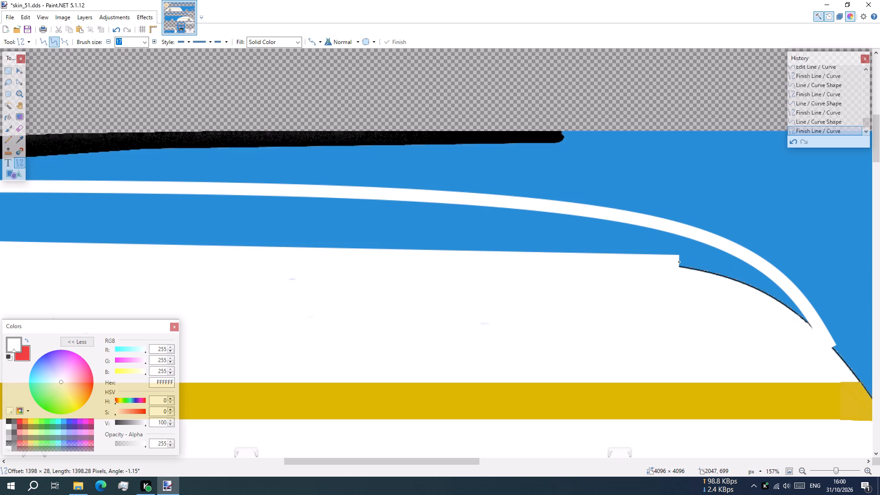
pyautogui.moveTo(679, 262); pyautogui.dragTo(679, 260)
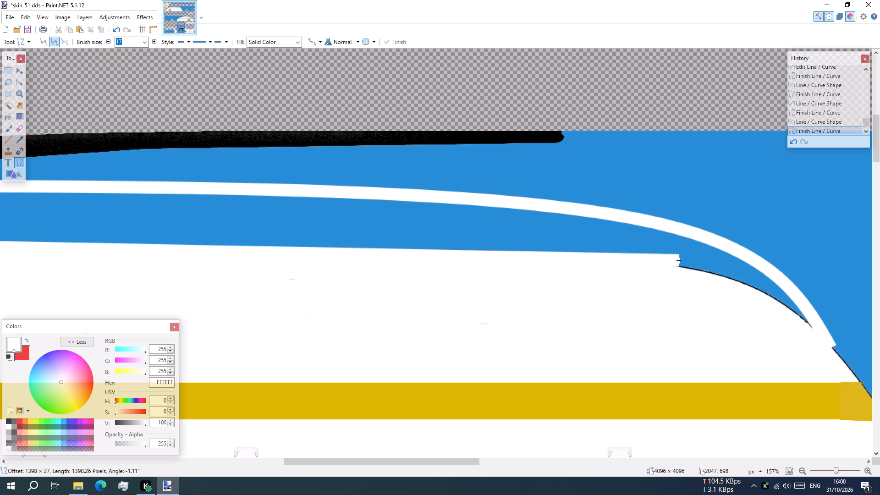
pyautogui.click(674, 283)
# Draw a white line about 239 px long over the old outline's curved rear section, bending it to cover the black edge.
pyautogui.moveTo(679, 263); pyautogui.dragTo(748, 285)
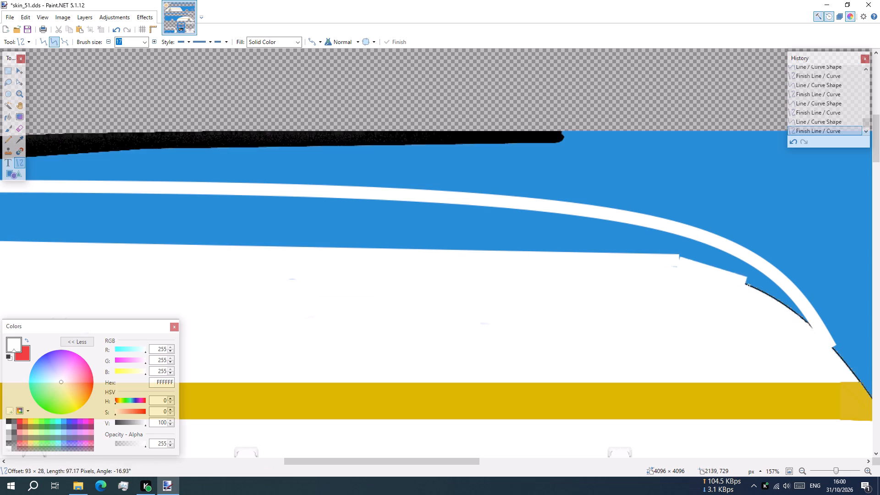
pyautogui.moveTo(748, 285); pyautogui.dragTo(823, 341)
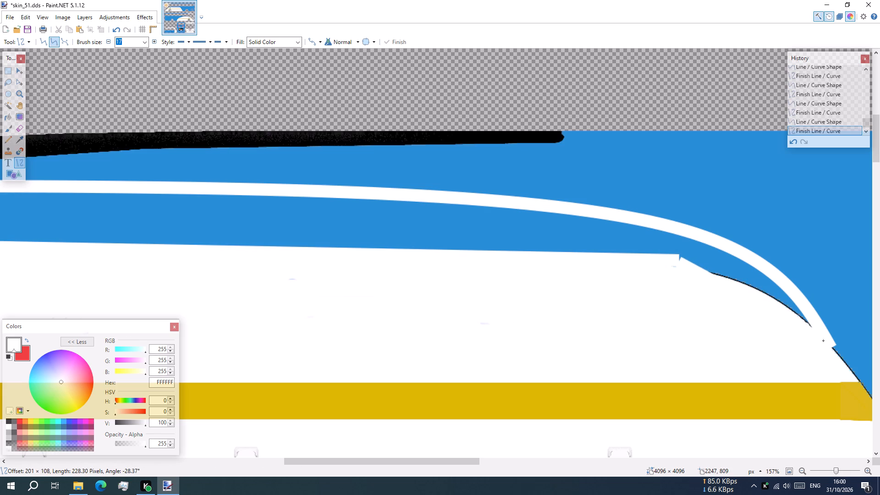
pyautogui.moveTo(823, 341); pyautogui.dragTo(825, 342)
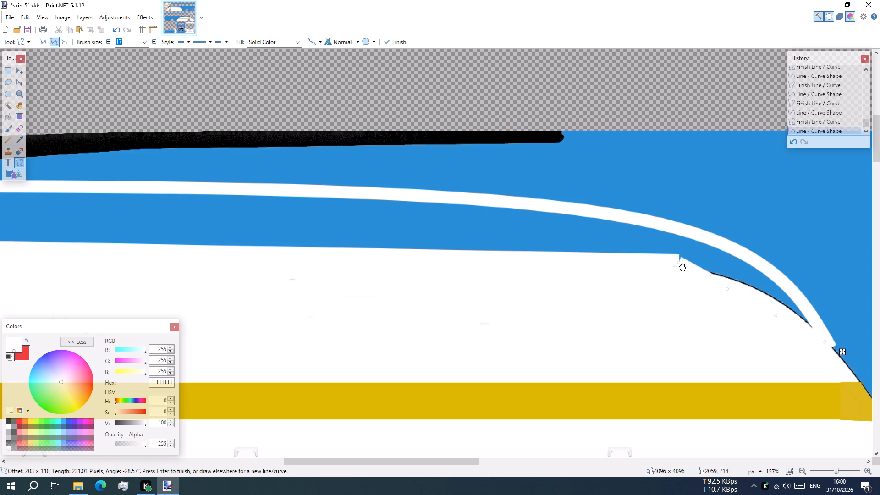
pyautogui.click(679, 265)
pyautogui.moveTo(729, 291); pyautogui.dragTo(734, 284)
pyautogui.moveTo(775, 318); pyautogui.dragTo(782, 313)
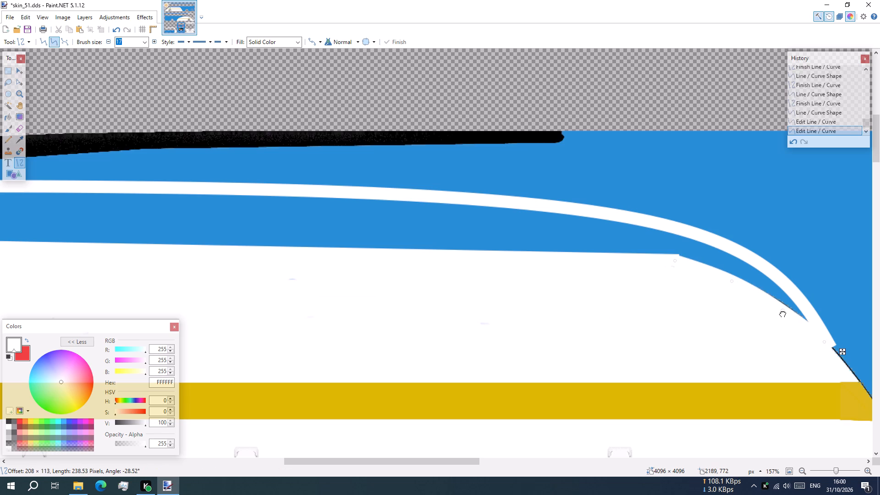
pyautogui.moveTo(782, 313); pyautogui.dragTo(784, 313)
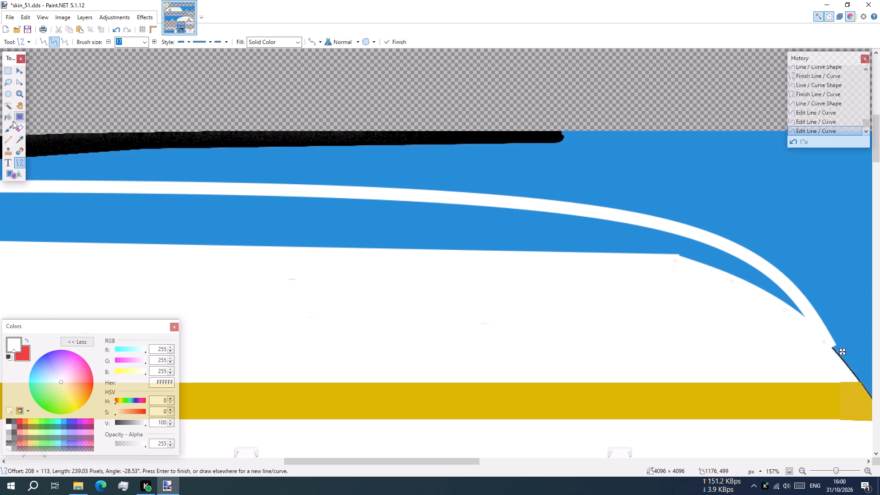
# Fill the blue area enclosed between the new curve and the old panel edge with white at 50% tolerance.
pyautogui.click(8, 120)
pyautogui.click(224, 223)
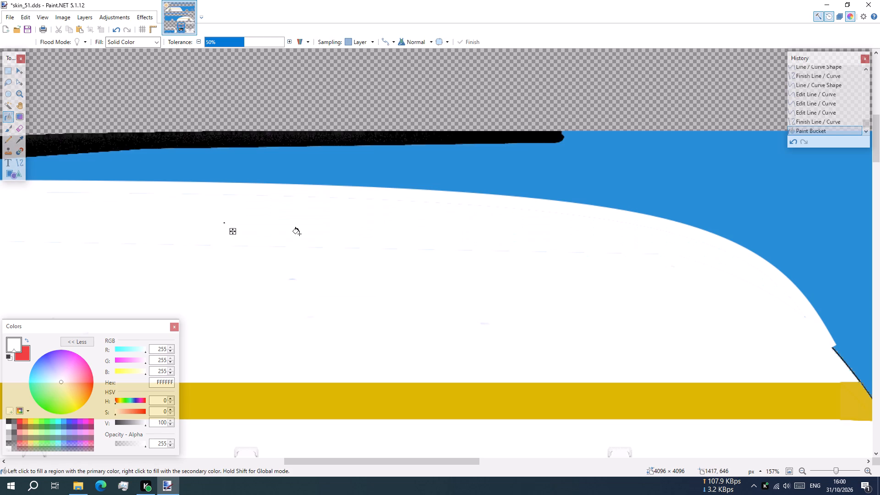
# Examine the filled side panel and its rear edge down to the bottom of the bus side.
pyautogui.keyDown('ctrl'); pyautogui.scroll(-5, 361, 225); pyautogui.keyUp('ctrl')
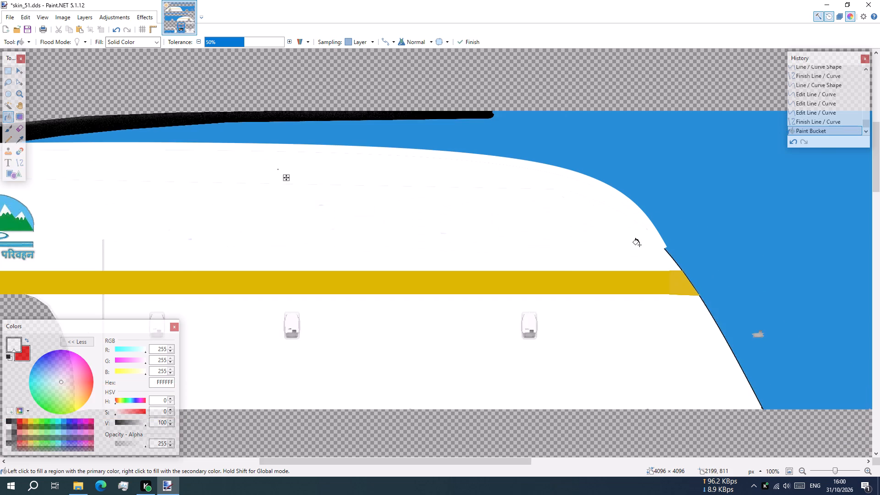
pyautogui.scroll(-2, 640, 245)
pyautogui.keyDown('ctrl'); pyautogui.scroll(-9, 576, 213); pyautogui.keyUp('ctrl')
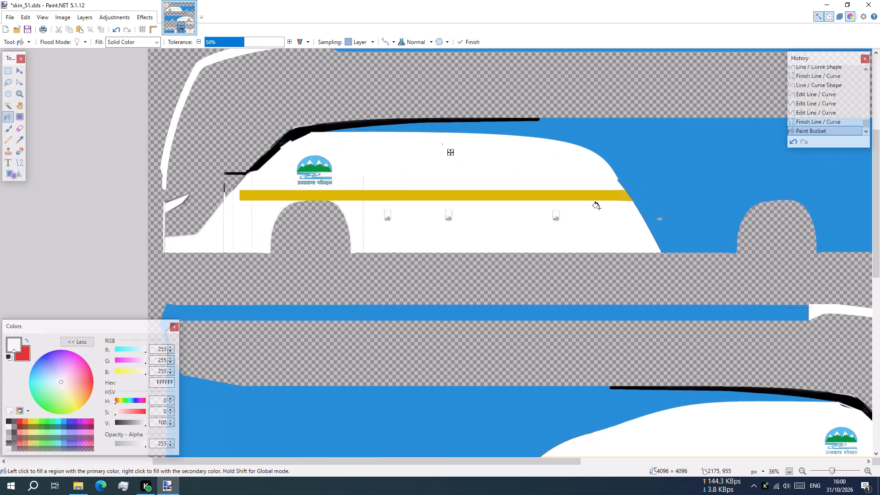
pyautogui.keyDown('ctrl'); pyautogui.scroll(10, 656, 236); pyautogui.keyUp('ctrl')
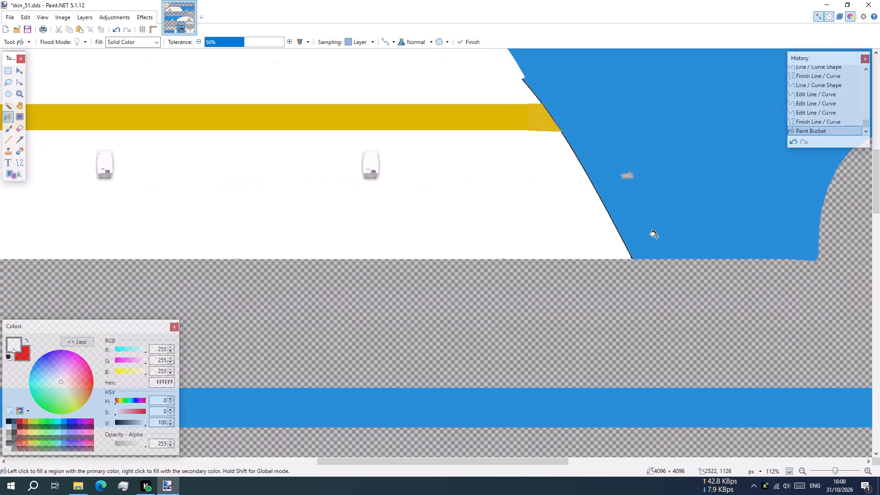
pyautogui.scroll(-1, 562, 152)
pyautogui.scroll(2, 564, 159)
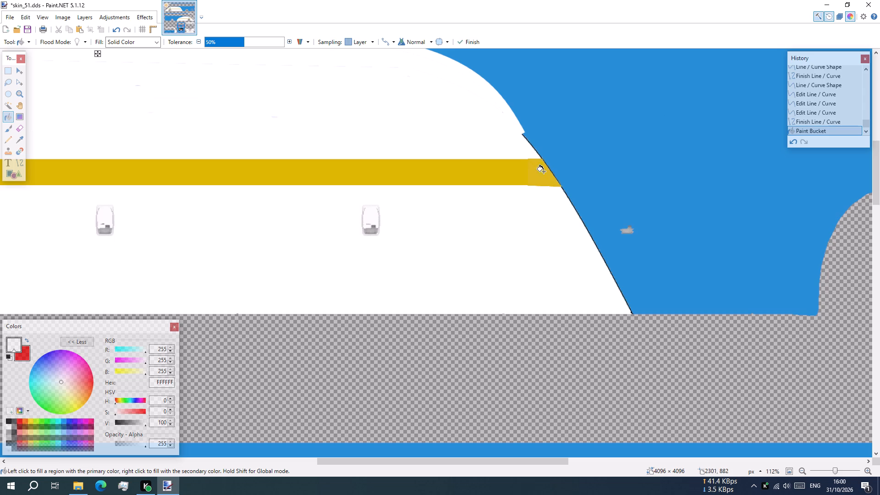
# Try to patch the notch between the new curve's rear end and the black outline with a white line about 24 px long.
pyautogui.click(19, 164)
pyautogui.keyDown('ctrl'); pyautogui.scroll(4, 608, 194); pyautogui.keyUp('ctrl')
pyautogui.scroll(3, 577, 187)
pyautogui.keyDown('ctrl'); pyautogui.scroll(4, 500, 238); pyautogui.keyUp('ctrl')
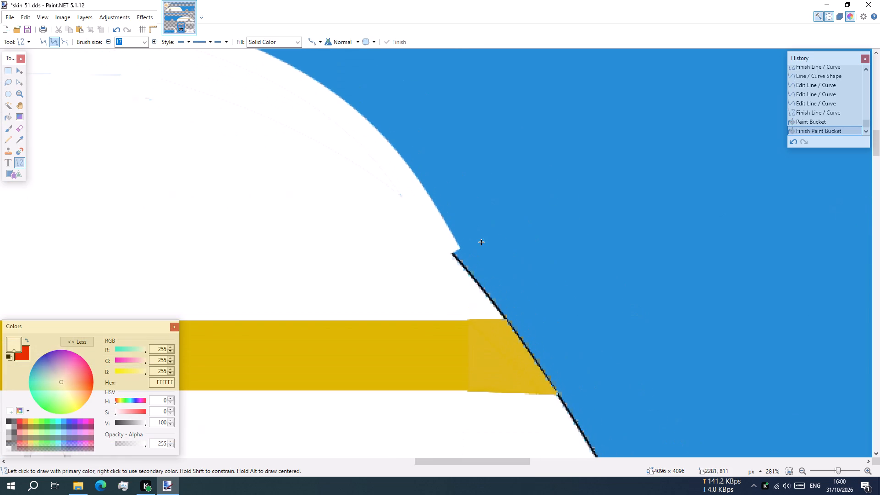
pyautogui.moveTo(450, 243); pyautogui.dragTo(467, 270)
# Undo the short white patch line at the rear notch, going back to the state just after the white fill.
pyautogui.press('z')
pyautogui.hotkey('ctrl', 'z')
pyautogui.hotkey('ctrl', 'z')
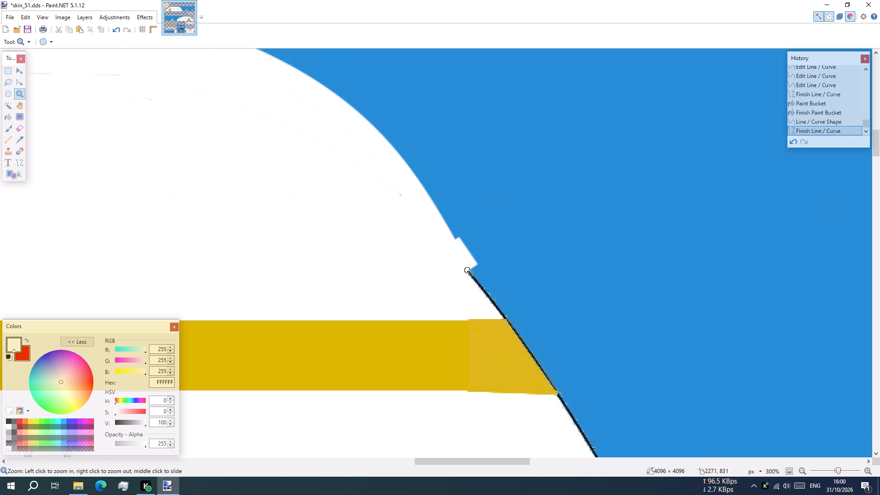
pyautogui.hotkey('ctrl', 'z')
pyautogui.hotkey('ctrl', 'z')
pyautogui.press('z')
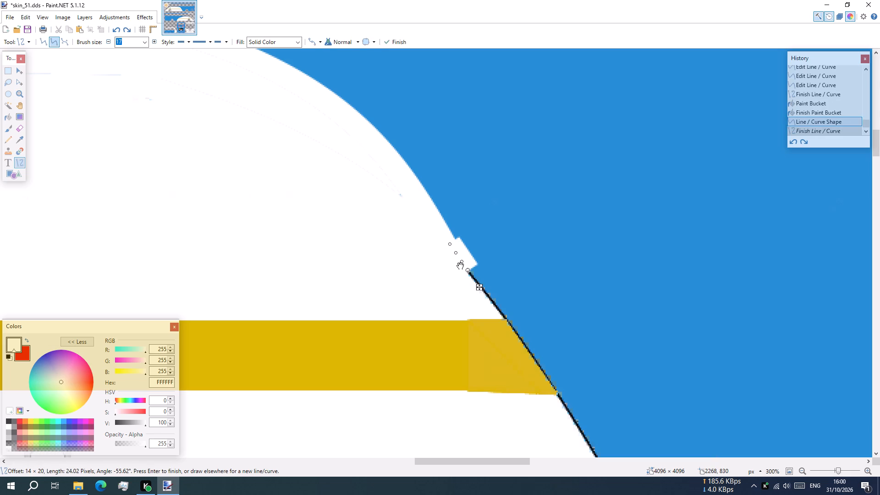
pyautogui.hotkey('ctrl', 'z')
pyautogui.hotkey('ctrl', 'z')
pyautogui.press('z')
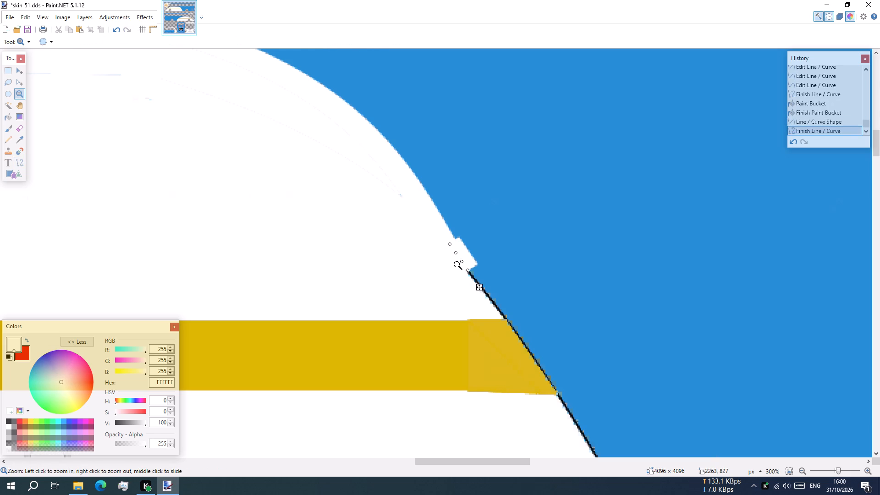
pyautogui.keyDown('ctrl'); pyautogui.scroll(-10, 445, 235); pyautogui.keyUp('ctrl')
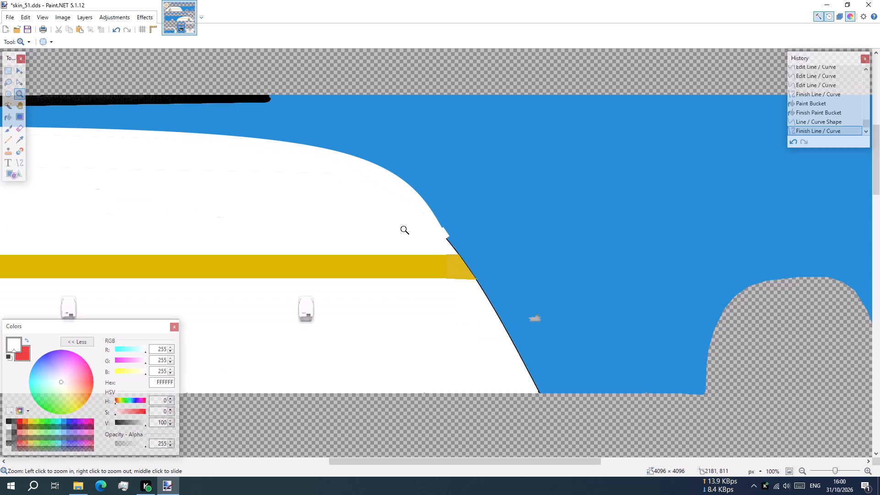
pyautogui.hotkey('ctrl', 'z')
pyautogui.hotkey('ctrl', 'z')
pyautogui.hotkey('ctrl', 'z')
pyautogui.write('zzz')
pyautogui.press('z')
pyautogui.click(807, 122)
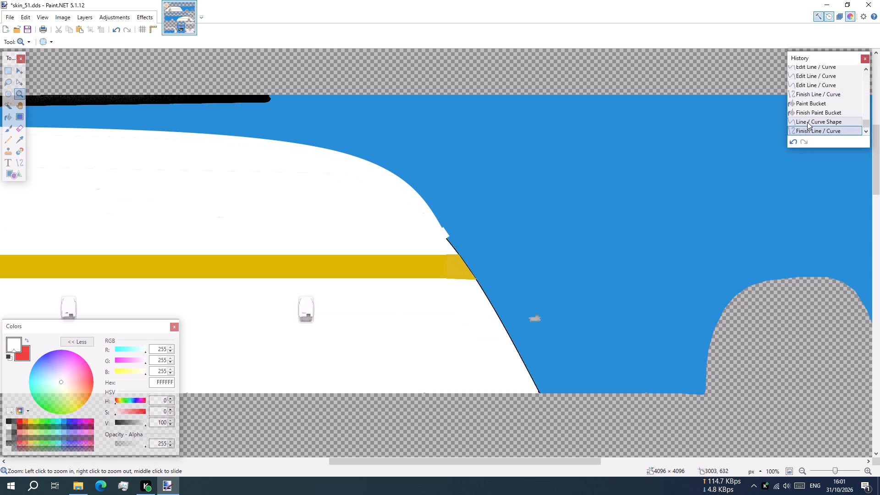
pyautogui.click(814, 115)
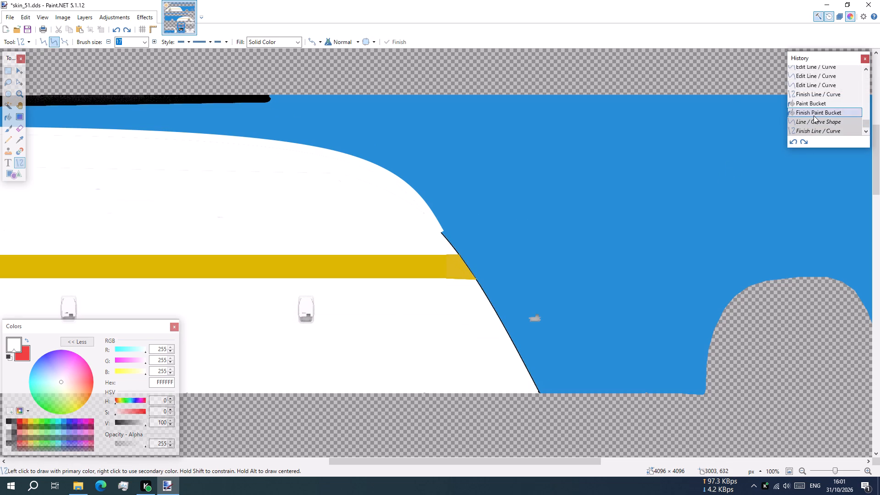
# Draw a white line about 51 px long from the curve's rear end down along the black outline towards the yellow stripe.
pyautogui.keyDown('ctrl'); pyautogui.scroll(3, 476, 233); pyautogui.keyUp('ctrl')
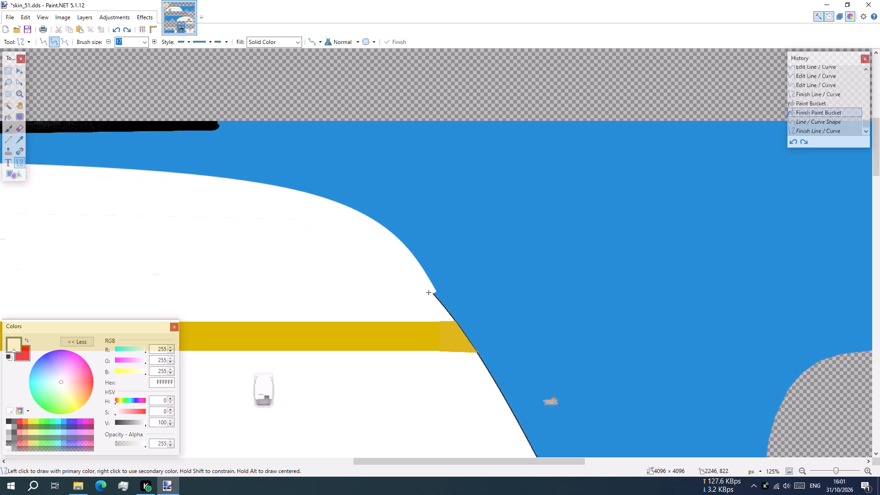
pyautogui.moveTo(429, 291); pyautogui.dragTo(441, 308)
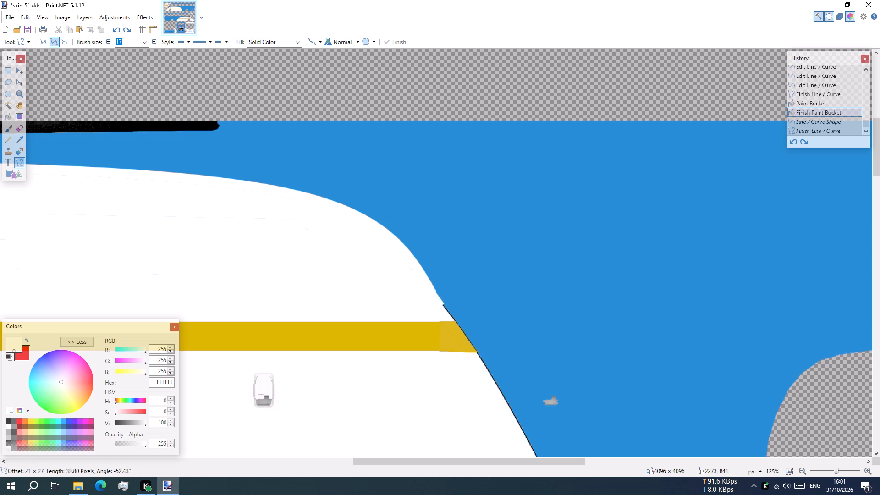
pyautogui.moveTo(441, 308); pyautogui.dragTo(453, 315)
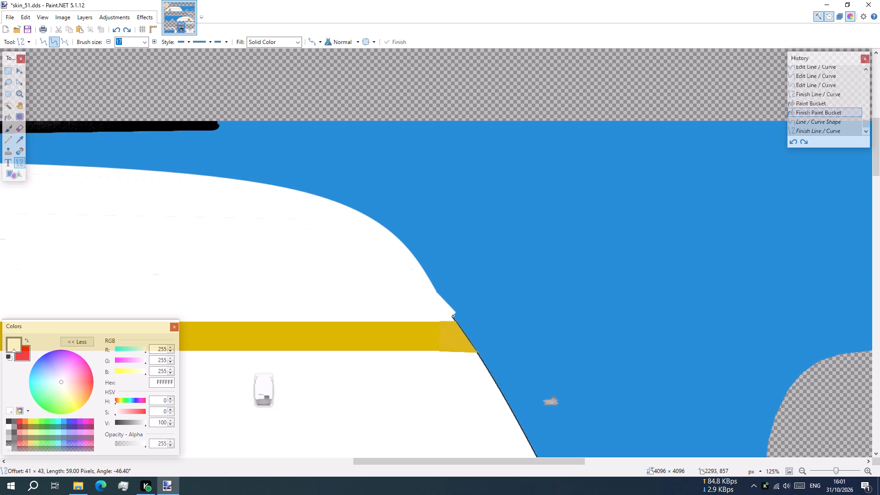
pyautogui.moveTo(453, 315); pyautogui.dragTo(446, 317)
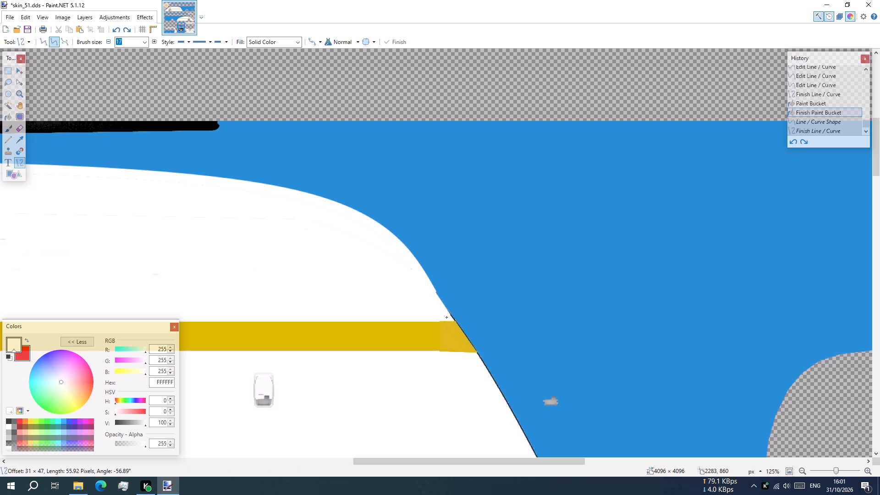
pyautogui.moveTo(446, 317); pyautogui.dragTo(445, 316)
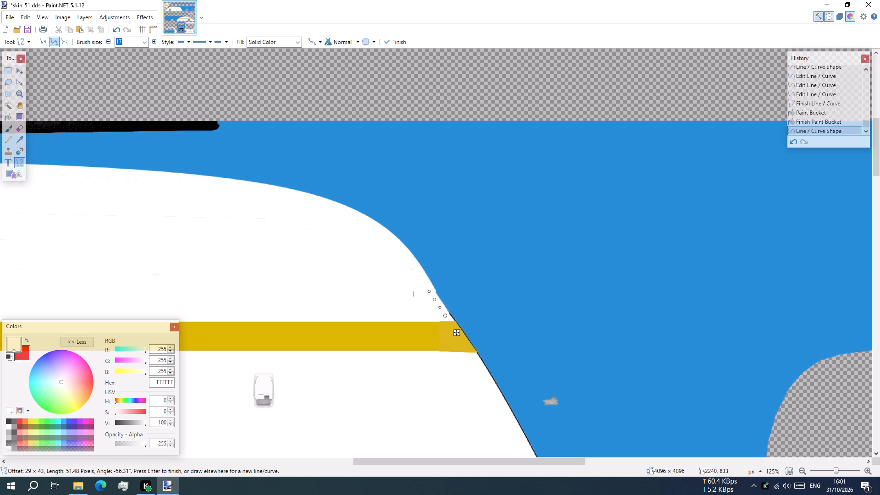
pyautogui.click(407, 286)
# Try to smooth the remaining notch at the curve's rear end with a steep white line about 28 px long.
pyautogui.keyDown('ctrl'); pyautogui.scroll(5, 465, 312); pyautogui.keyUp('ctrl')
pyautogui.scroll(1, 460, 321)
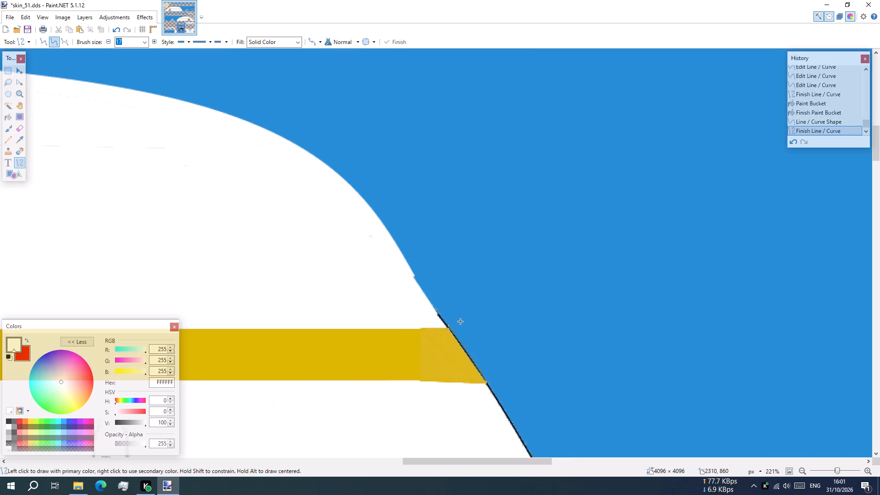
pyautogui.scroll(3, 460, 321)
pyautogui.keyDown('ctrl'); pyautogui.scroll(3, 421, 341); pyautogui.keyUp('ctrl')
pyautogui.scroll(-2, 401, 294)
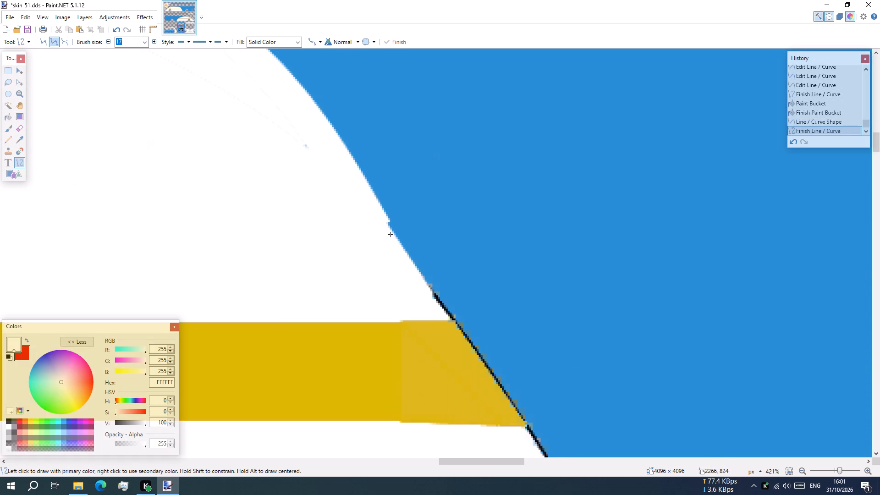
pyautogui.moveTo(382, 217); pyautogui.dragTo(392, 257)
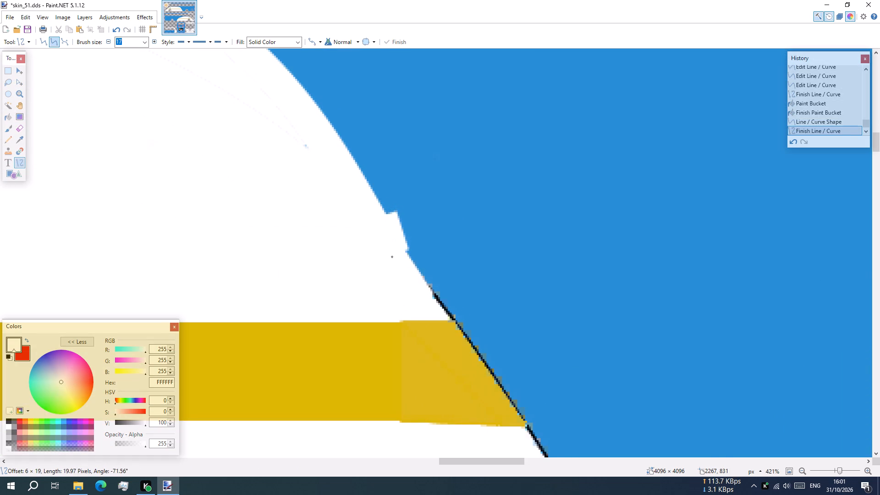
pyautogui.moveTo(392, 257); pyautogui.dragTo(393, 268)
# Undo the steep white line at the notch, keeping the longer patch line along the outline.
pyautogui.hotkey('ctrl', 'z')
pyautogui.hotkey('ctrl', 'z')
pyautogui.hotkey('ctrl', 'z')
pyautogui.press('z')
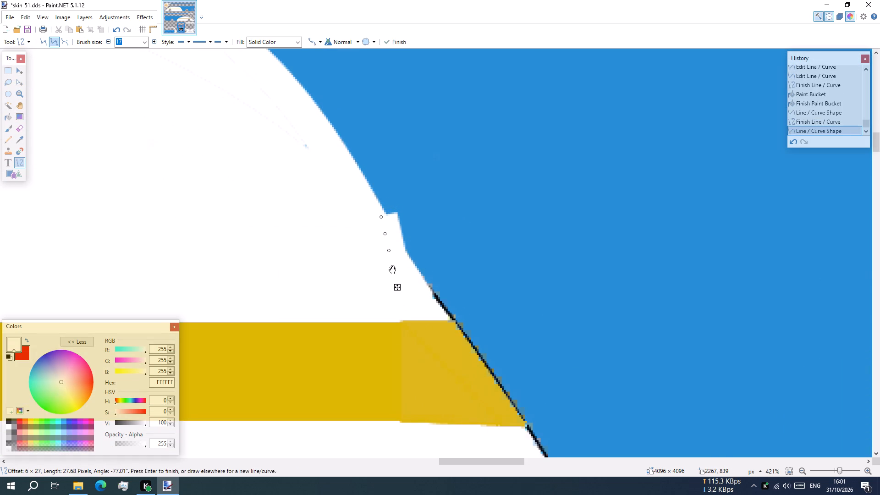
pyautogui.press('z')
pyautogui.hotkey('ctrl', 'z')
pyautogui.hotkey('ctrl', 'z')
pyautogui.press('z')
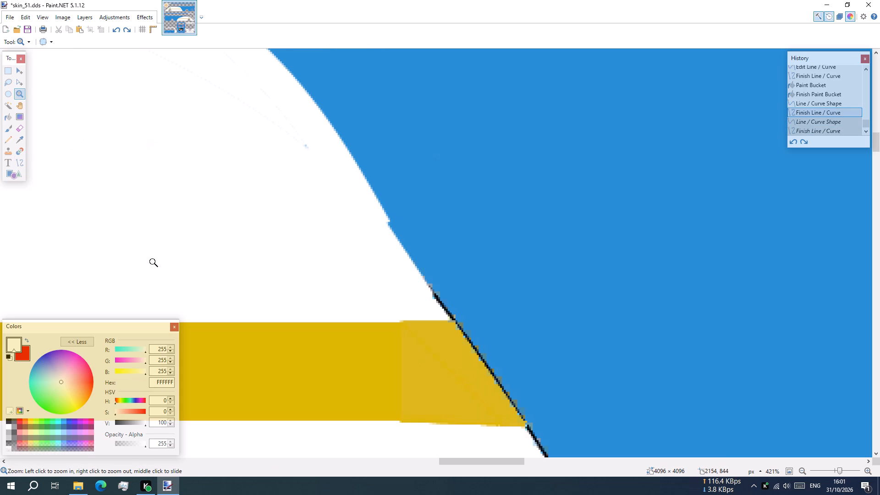
# Draw a white line about 55 px long across the notch, following the rear edge down to just above the yellow stripe.
pyautogui.click(20, 163)
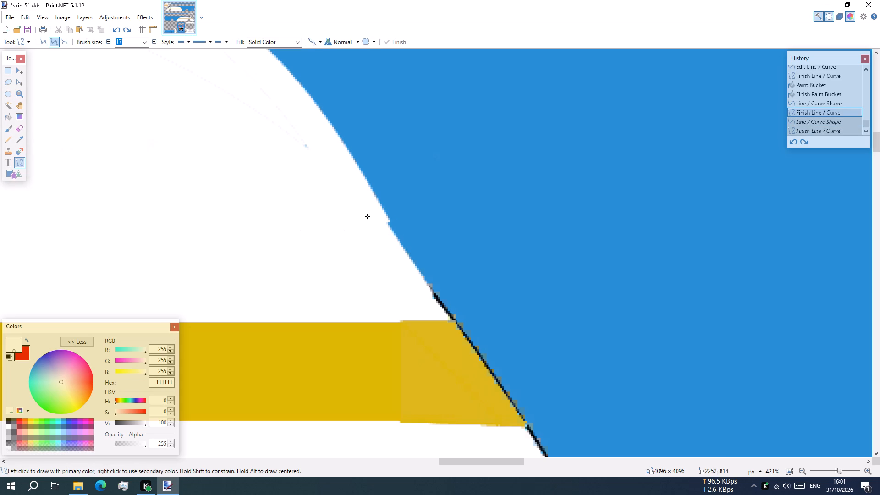
pyautogui.moveTo(371, 214); pyautogui.dragTo(395, 259)
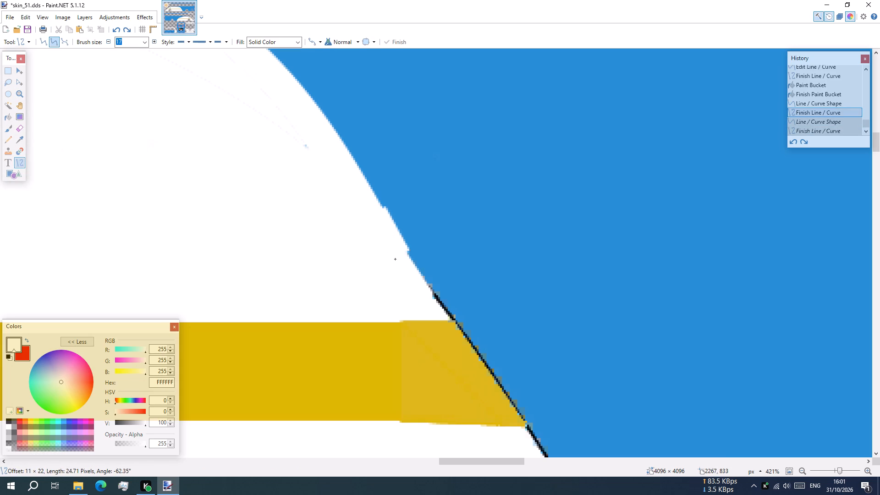
pyautogui.moveTo(395, 259); pyautogui.dragTo(417, 299)
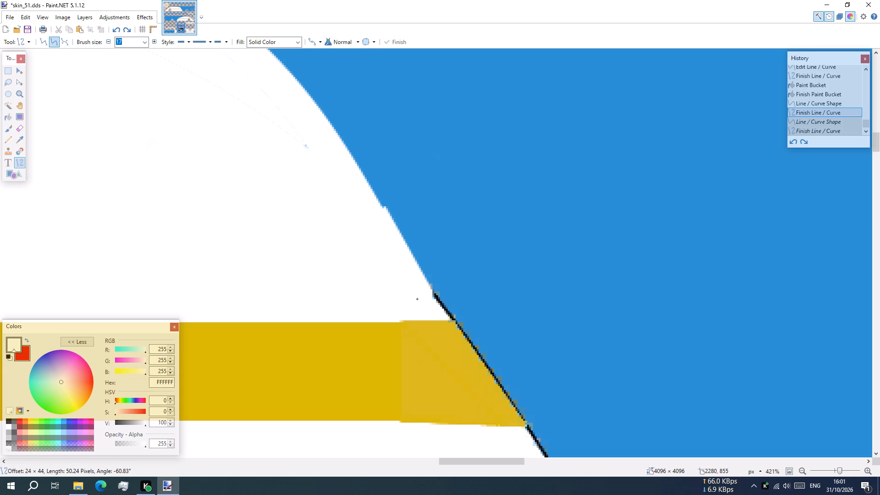
pyautogui.moveTo(417, 299); pyautogui.dragTo(423, 307)
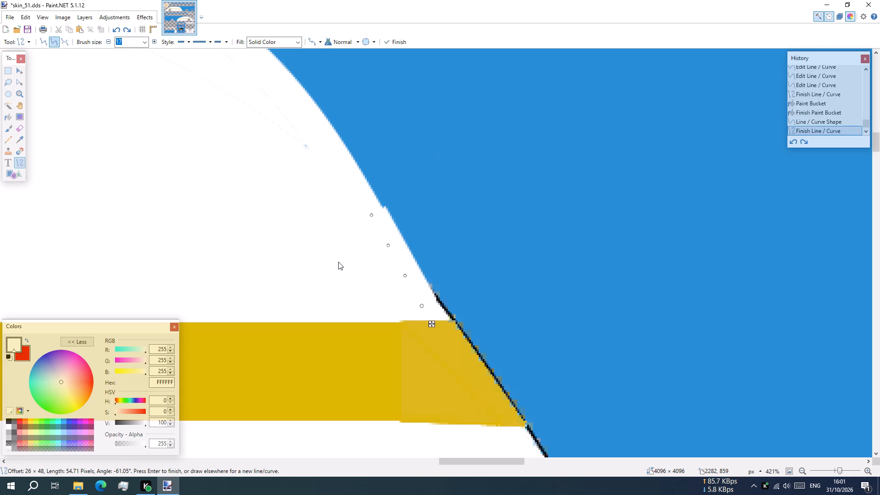
# Draw a short white line about 10 px long over the black outline just above the yellow stripe.
pyautogui.click(338, 262)
pyautogui.keyDown('ctrl'); pyautogui.scroll(4, 438, 296); pyautogui.keyUp('ctrl')
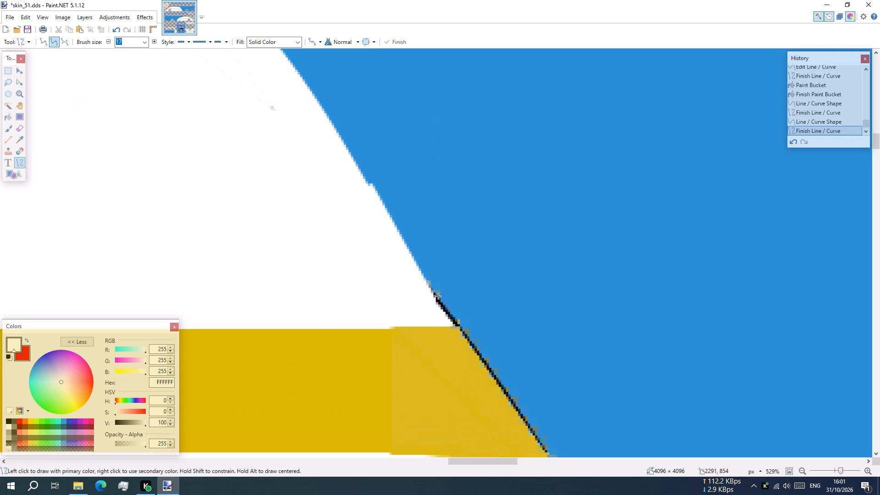
pyautogui.keyDown('ctrl'); pyautogui.scroll(7, 438, 296); pyautogui.keyUp('ctrl')
pyautogui.scroll(-3, 425, 275)
pyautogui.keyDown('ctrl'); pyautogui.scroll(4, 438, 273); pyautogui.keyUp('ctrl')
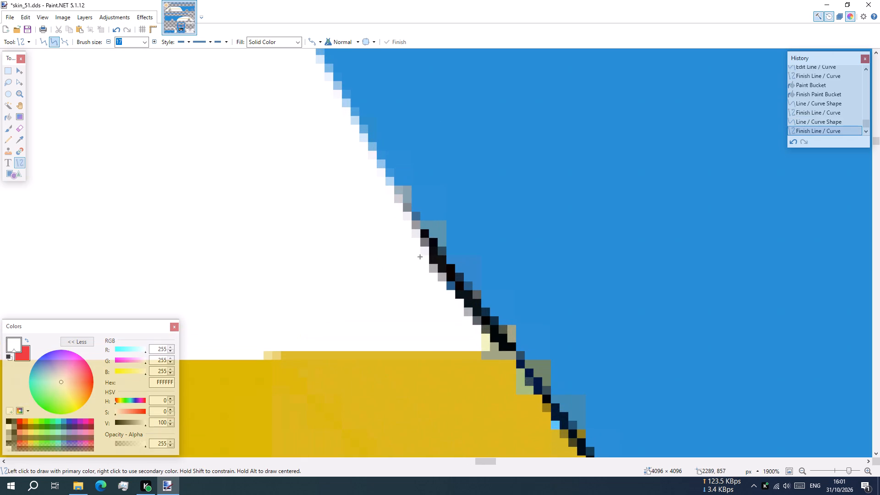
pyautogui.moveTo(410, 230); pyautogui.dragTo(443, 303)
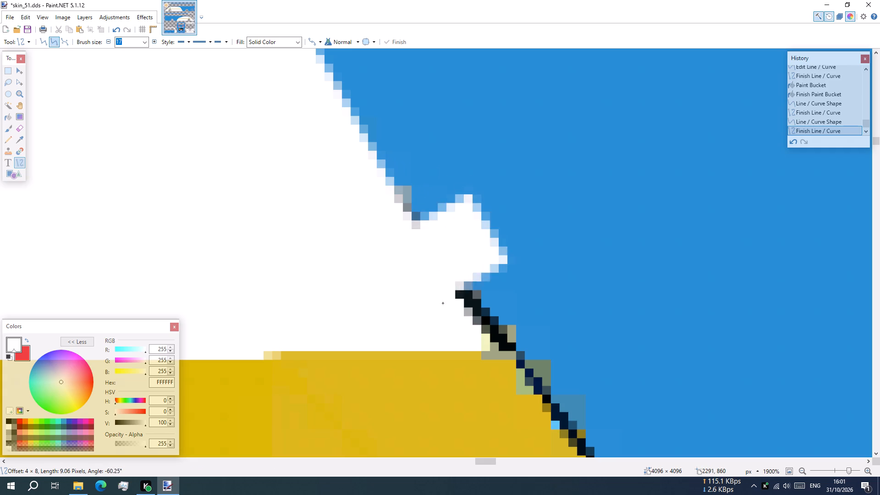
pyautogui.moveTo(443, 303); pyautogui.dragTo(378, 298)
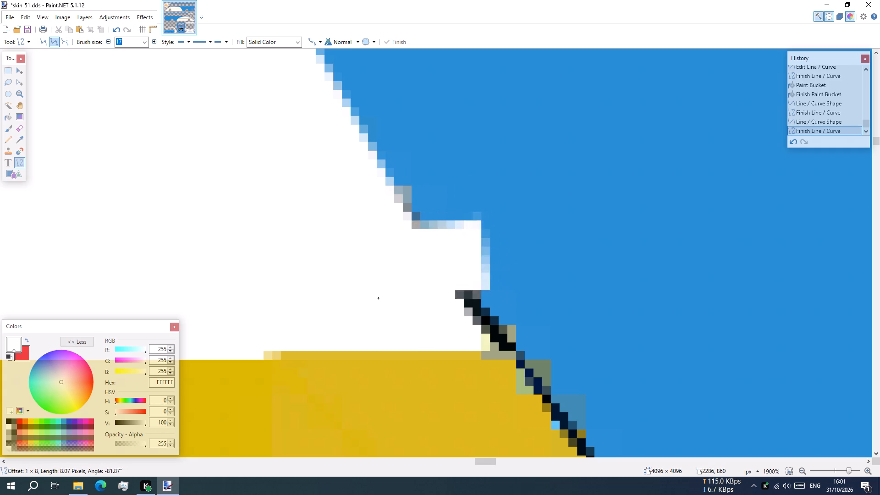
pyautogui.moveTo(378, 298); pyautogui.dragTo(351, 297)
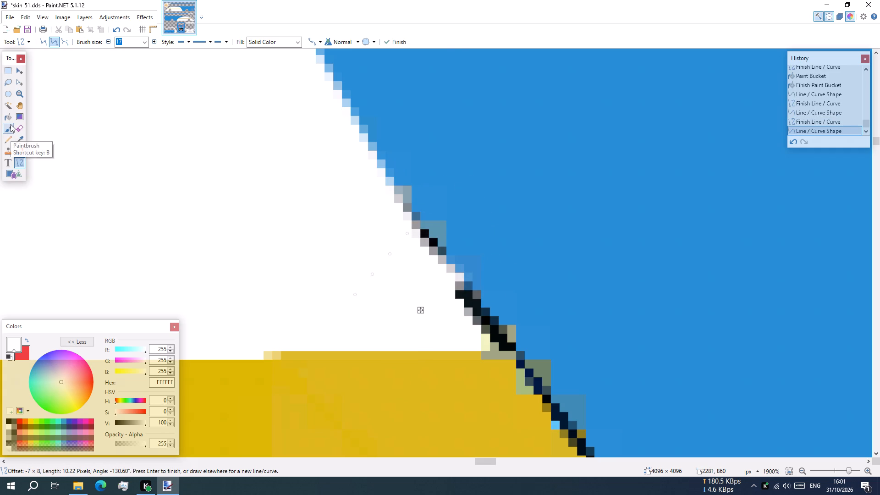
# Paint white over the remaining black outline along the panel's rear edge above the yellow stripe with a size 5 Paintbrush.
pyautogui.click(9, 130)
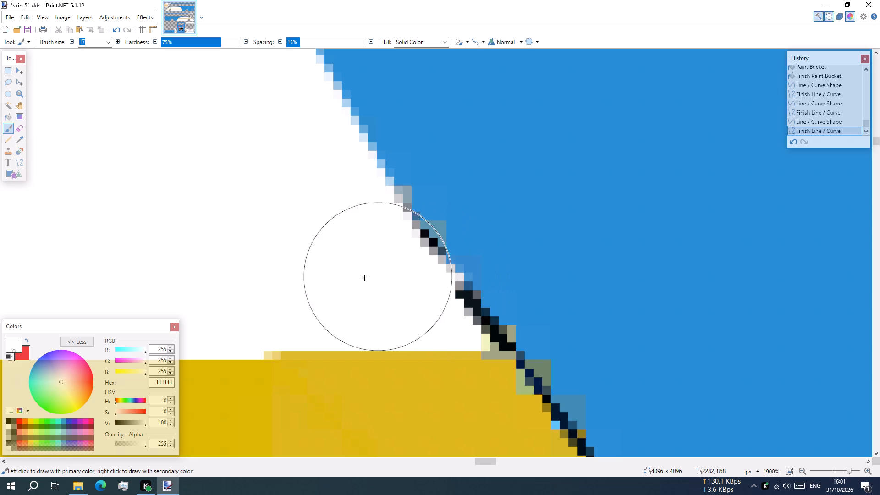
pyautogui.tripleClick(72, 45)
pyautogui.tripleClick(72, 45)
pyautogui.tripleClick(72, 45)
pyautogui.tripleClick(72, 45)
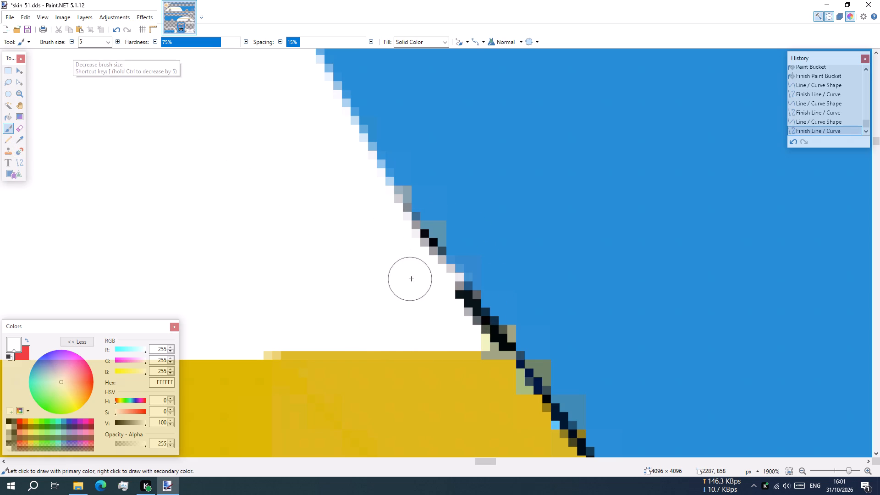
pyautogui.moveTo(437, 292); pyautogui.dragTo(462, 320)
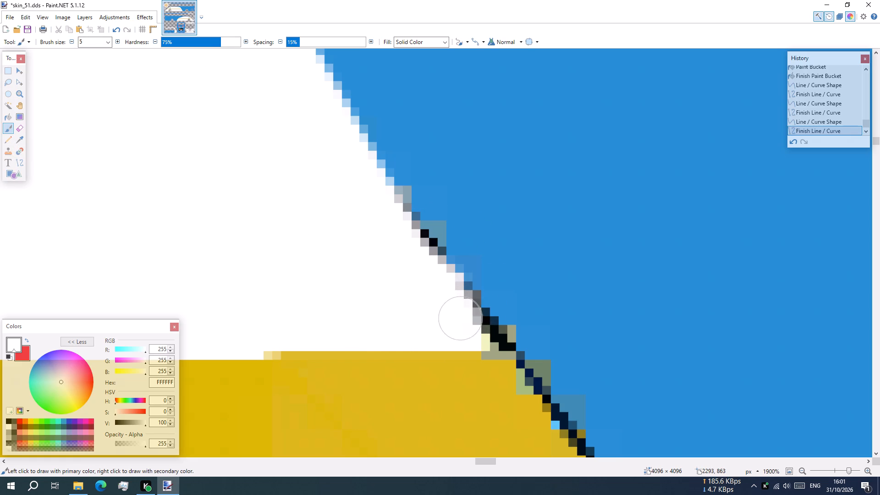
pyautogui.moveTo(462, 320); pyautogui.dragTo(442, 292)
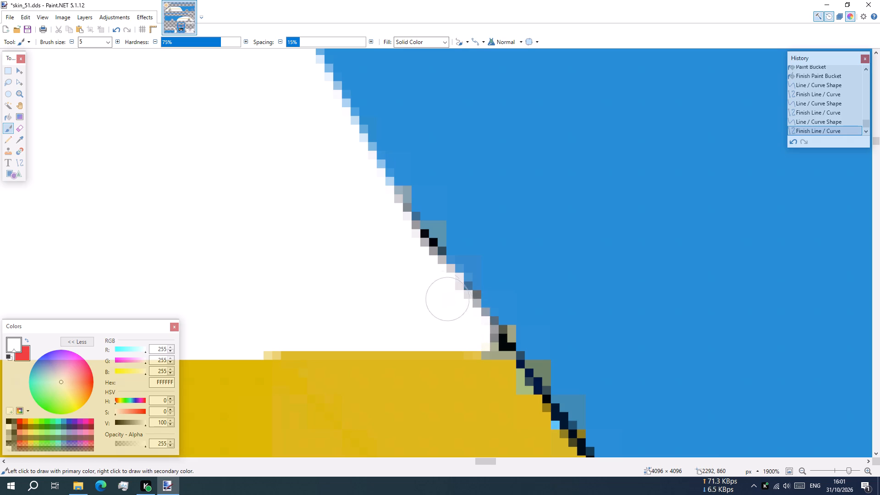
pyautogui.moveTo(442, 292); pyautogui.dragTo(395, 231)
# Draw a white line about 666 px long just inside the upper curved edge of the other side's white panel.
pyautogui.keyDown('ctrl'); pyautogui.scroll(-8, 424, 259); pyautogui.keyUp('ctrl')
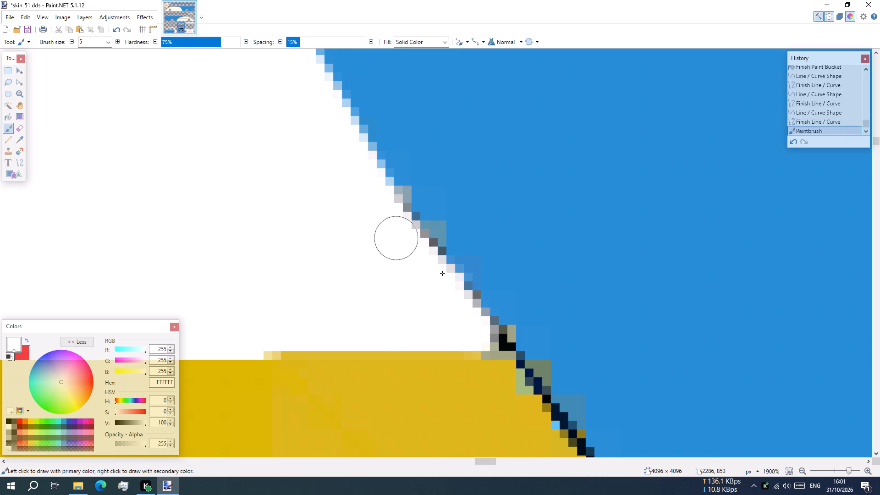
pyautogui.keyDown('ctrl'); pyautogui.scroll(-2, 442, 273); pyautogui.keyUp('ctrl')
pyautogui.keyDown('ctrl'); pyautogui.scroll(-20, 382, 165); pyautogui.keyUp('ctrl')
pyautogui.scroll(-7, 383, 167)
pyautogui.keyDown('ctrl'); pyautogui.scroll(-7, 383, 168); pyautogui.keyUp('ctrl')
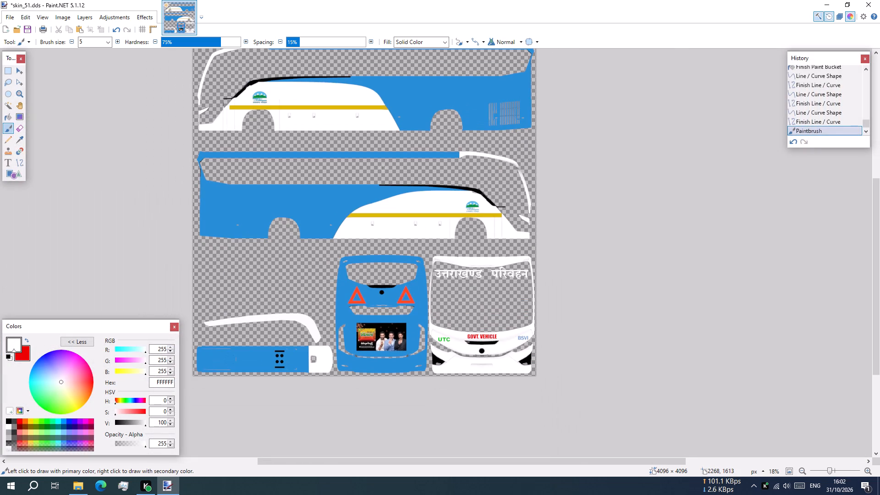
pyautogui.keyDown('ctrl'); pyautogui.scroll(-1, 381, 205); pyautogui.keyUp('ctrl')
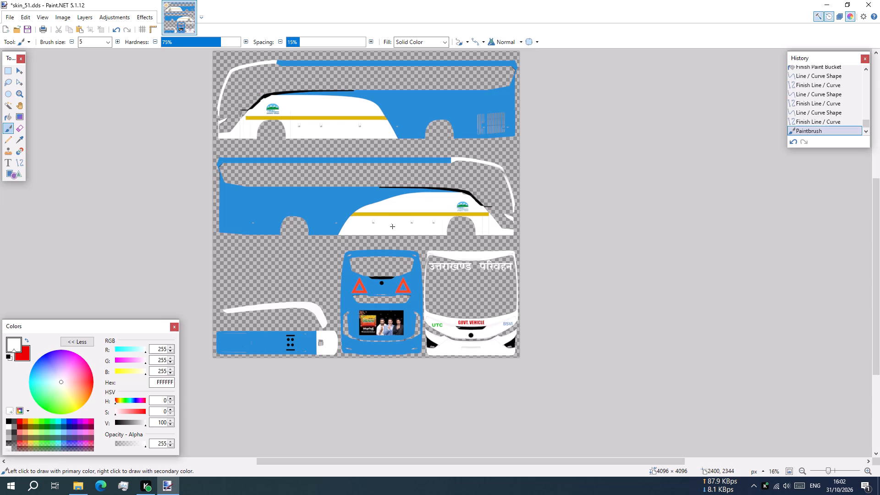
pyautogui.keyDown('ctrl'); pyautogui.scroll(6, 393, 229); pyautogui.keyUp('ctrl')
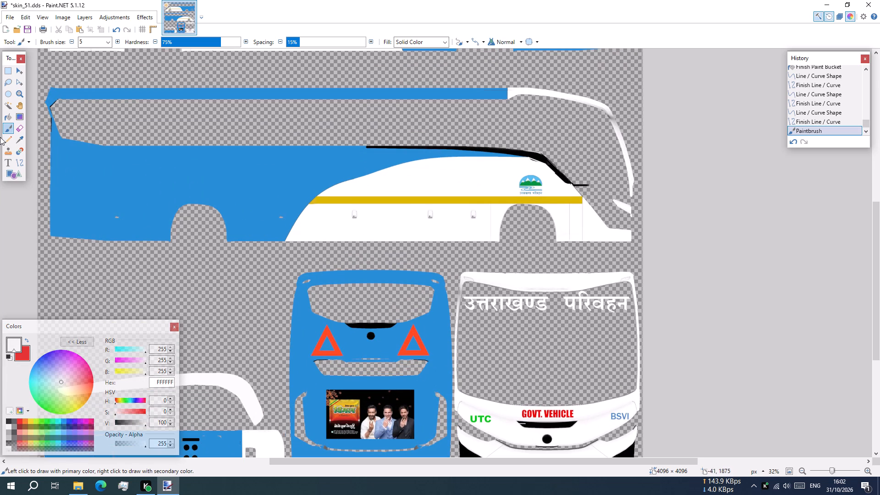
pyautogui.click(16, 164)
pyautogui.keyDown('ctrl'); pyautogui.scroll(3, 381, 237); pyautogui.keyUp('ctrl')
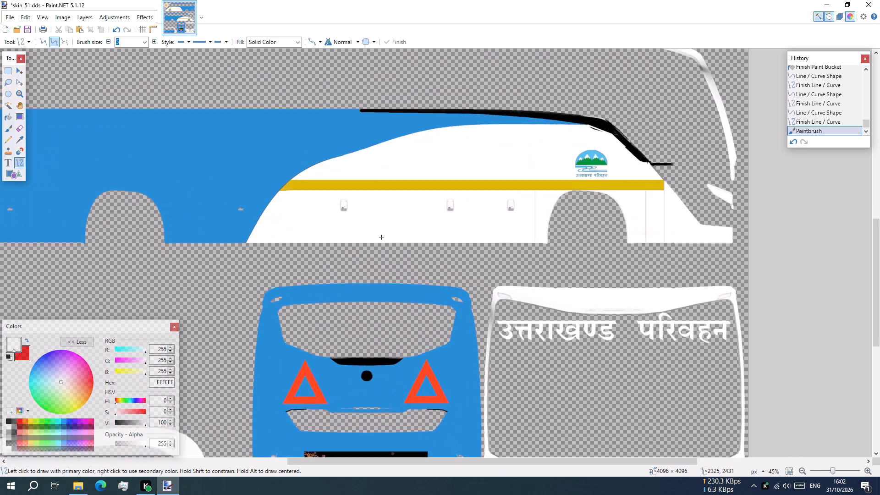
pyautogui.keyDown('ctrl'); pyautogui.scroll(3, 381, 237); pyautogui.keyUp('ctrl')
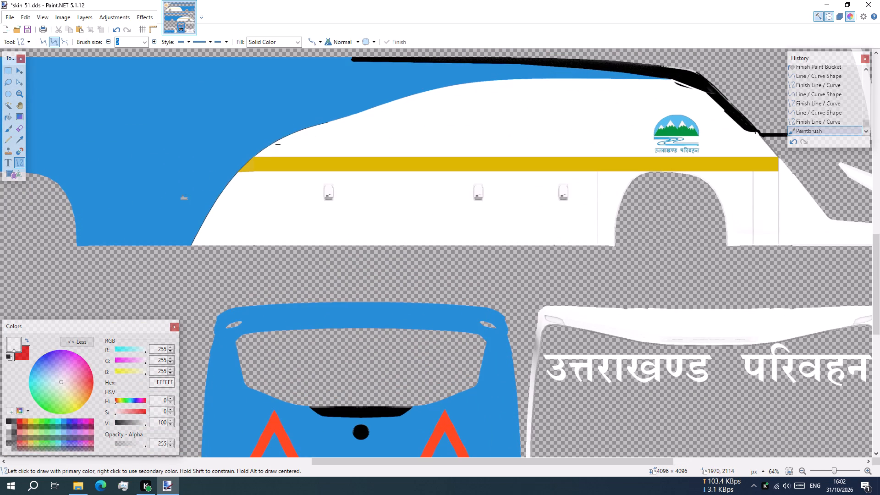
pyautogui.moveTo(297, 139); pyautogui.dragTo(378, 106)
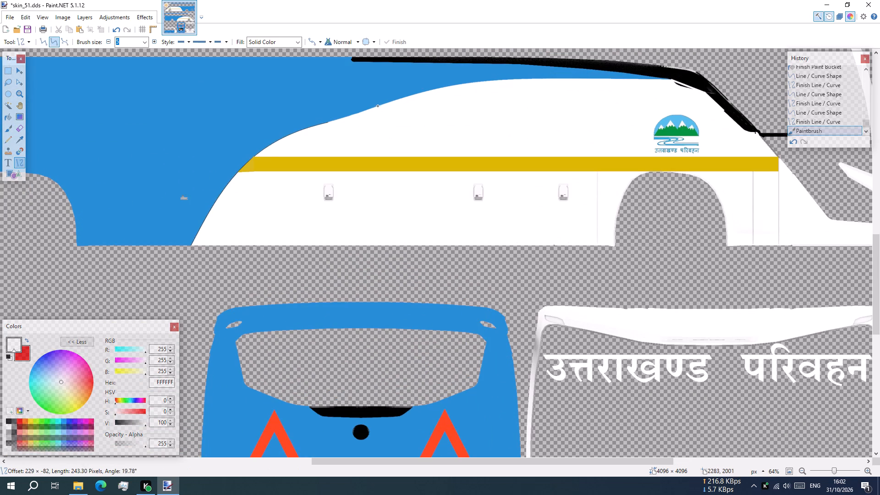
pyautogui.moveTo(378, 106); pyautogui.dragTo(483, 82)
# Set the new white line's brush size to 21.
pyautogui.keyDown('ctrl'); pyautogui.scroll(6, 411, 115); pyautogui.keyUp('ctrl')
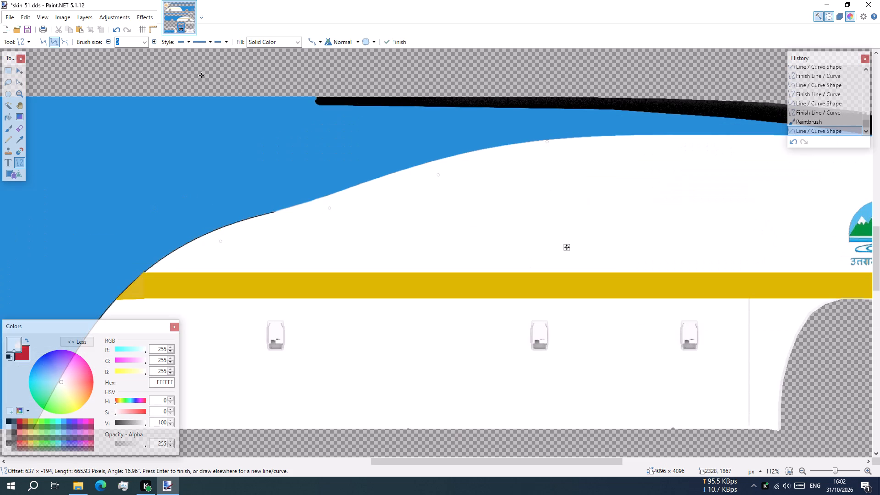
pyautogui.tripleClick(157, 40)
pyautogui.tripleClick(157, 40)
pyautogui.tripleClick(157, 40)
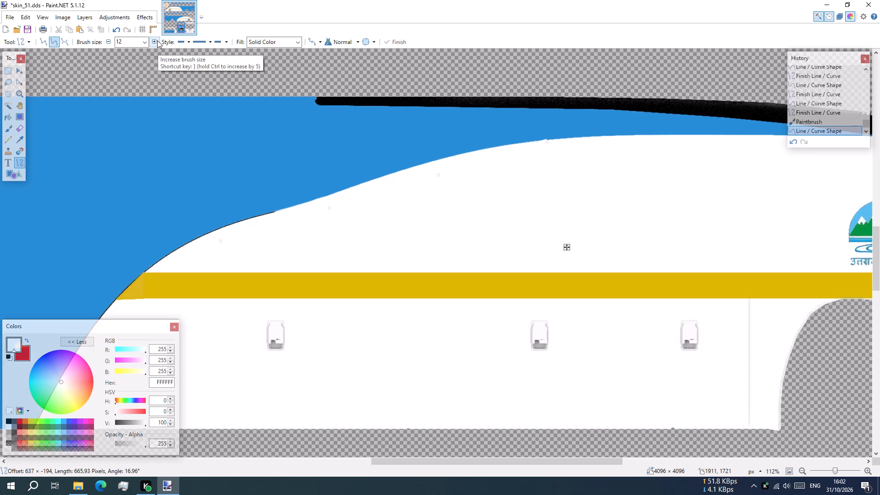
pyautogui.tripleClick(157, 40)
pyautogui.tripleClick(157, 40)
pyautogui.click(157, 40)
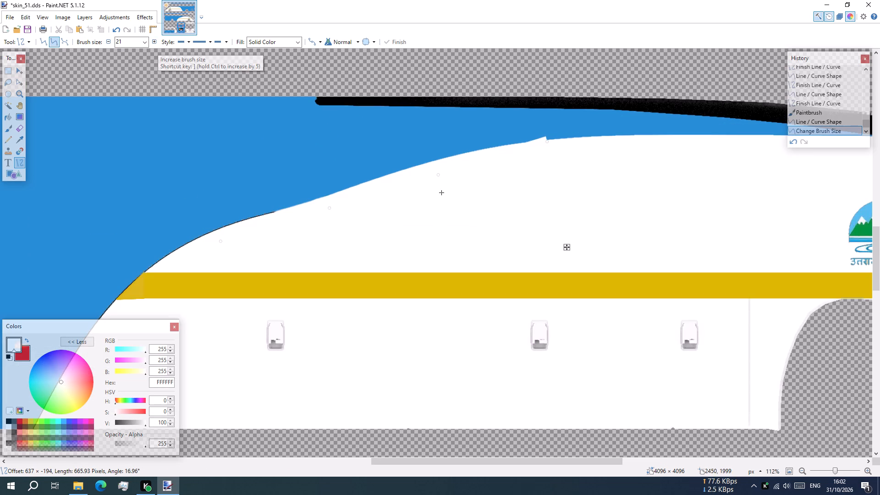
# Raise the white line's second node and move its rear end down the curve to just above the yellow stripe.
pyautogui.moveTo(330, 211); pyautogui.dragTo(330, 206)
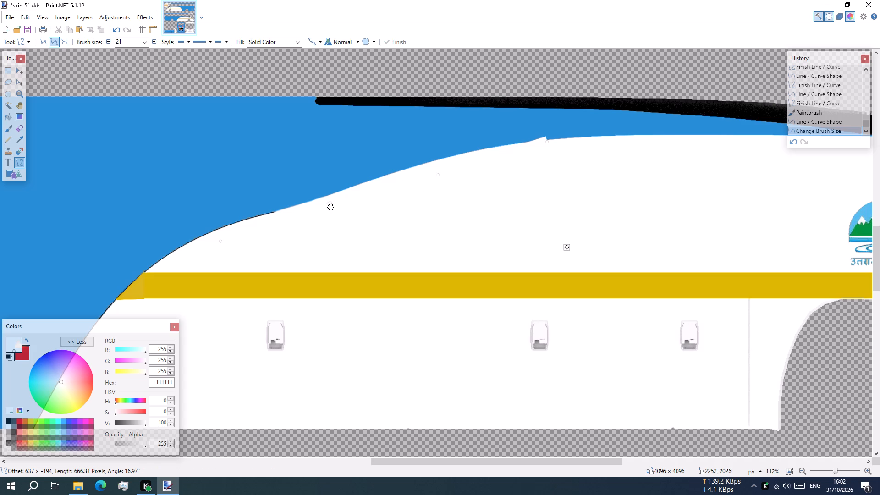
pyautogui.moveTo(330, 206); pyautogui.dragTo(330, 199)
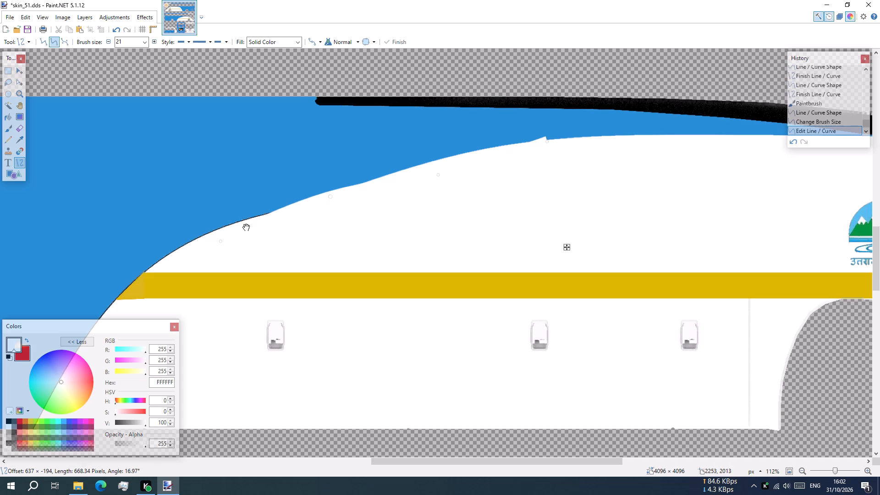
pyautogui.moveTo(217, 242); pyautogui.dragTo(211, 236)
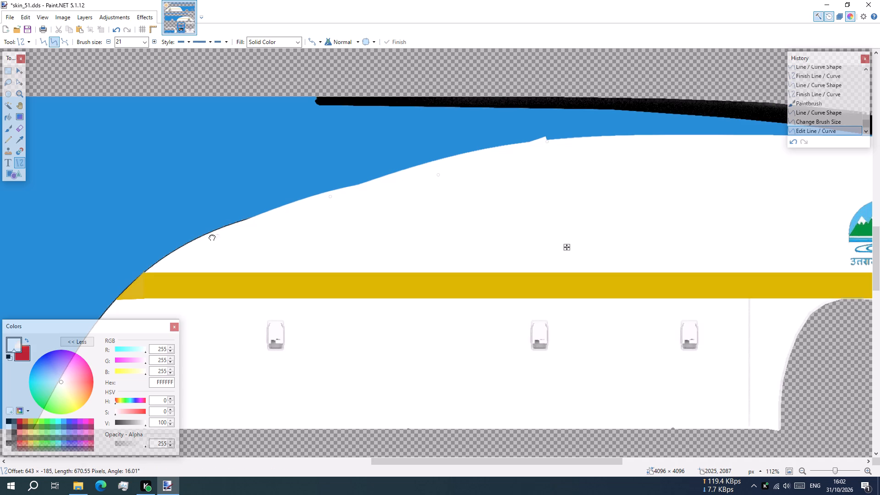
pyautogui.moveTo(211, 236); pyautogui.dragTo(211, 236)
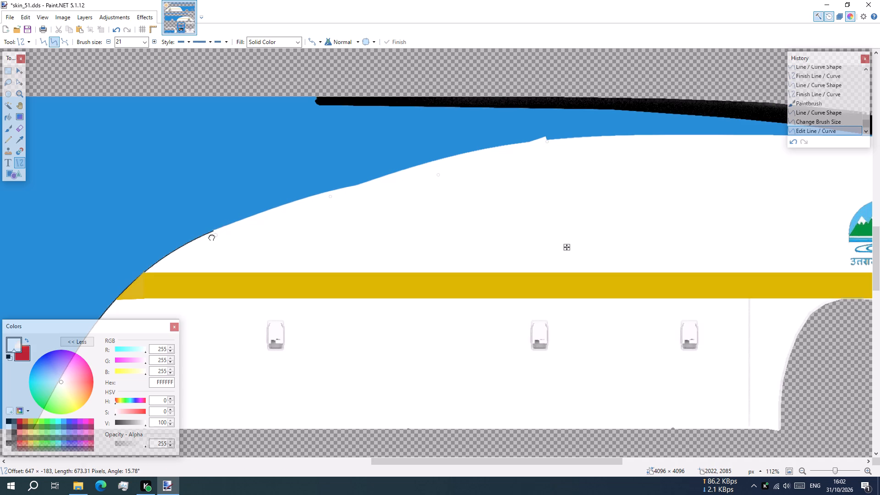
pyautogui.moveTo(211, 236); pyautogui.dragTo(153, 269)
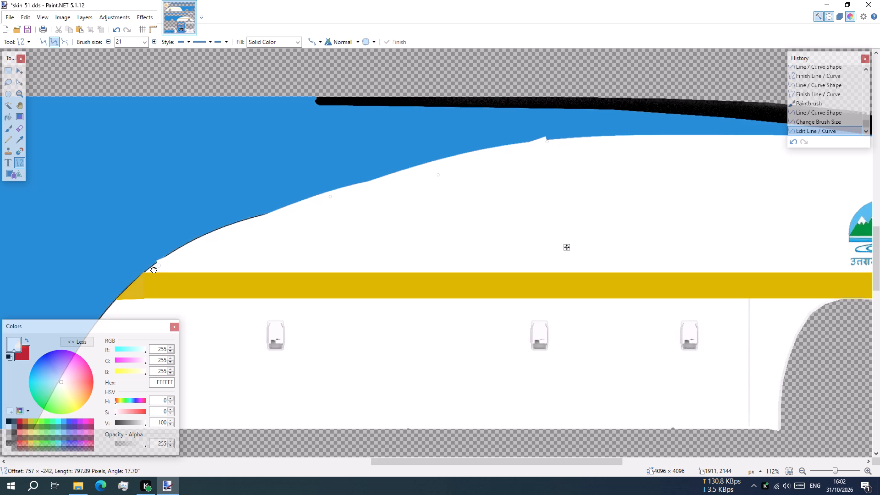
pyautogui.moveTo(153, 269); pyautogui.dragTo(155, 268)
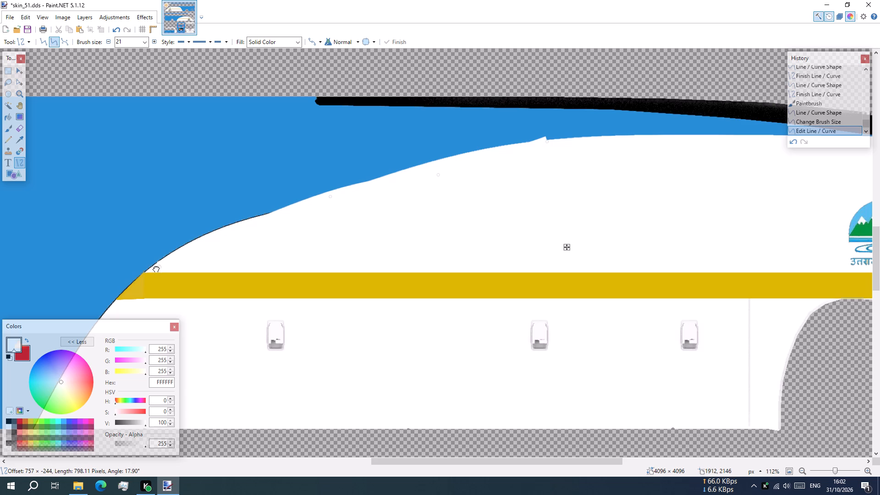
pyautogui.moveTo(155, 268); pyautogui.dragTo(157, 268)
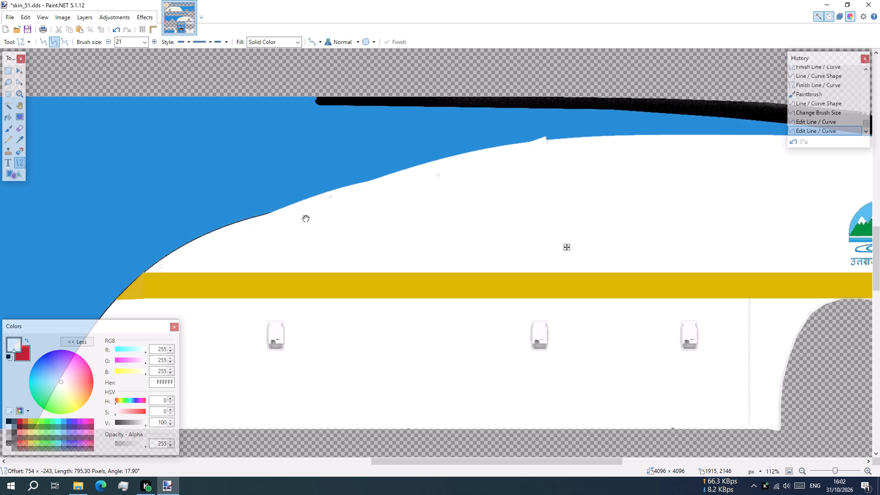
# Adjust the line's two middle nodes upwards and forwards so the white panel's edge rises in a smoother curve.
pyautogui.moveTo(330, 201); pyautogui.dragTo(330, 199)
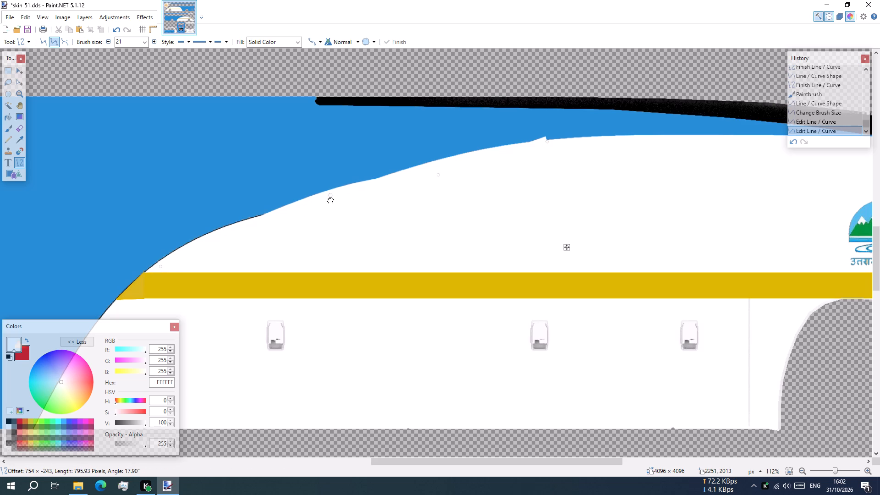
pyautogui.moveTo(330, 199); pyautogui.dragTo(331, 194)
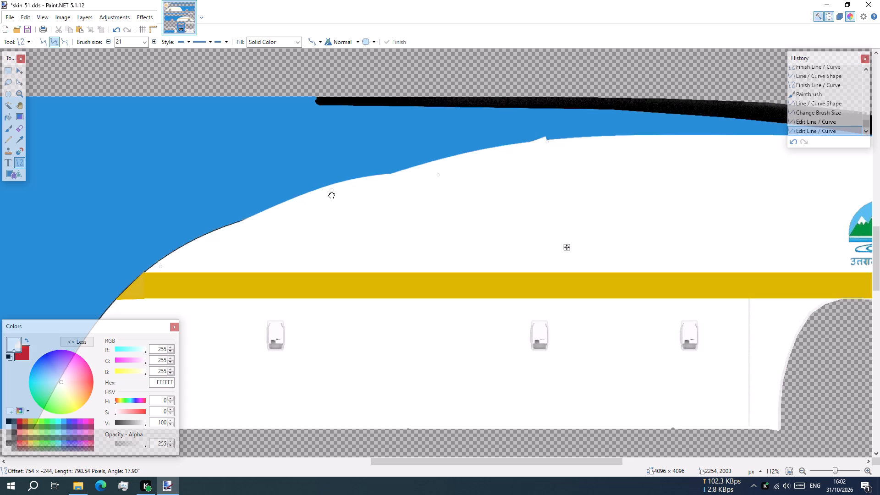
pyautogui.moveTo(331, 194); pyautogui.dragTo(337, 193)
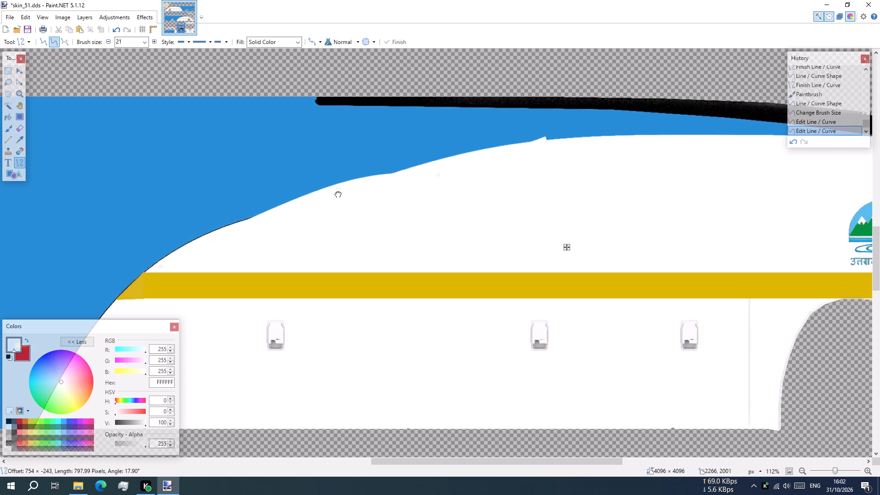
pyautogui.moveTo(337, 193); pyautogui.dragTo(339, 196)
pyautogui.moveTo(441, 175); pyautogui.dragTo(407, 186)
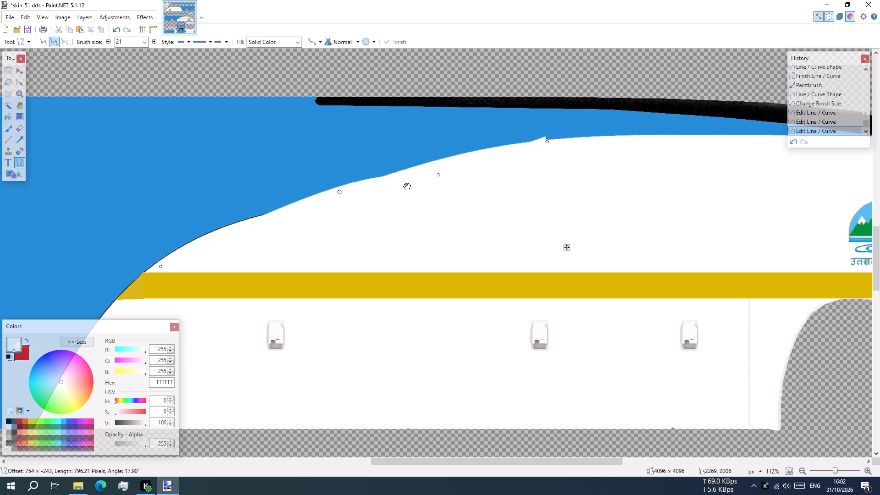
pyautogui.moveTo(407, 186); pyautogui.dragTo(456, 159)
# Extend the line's front end forward along the panel's flat top edge, to an overall length of about 1139 px.
pyautogui.moveTo(547, 142); pyautogui.dragTo(594, 137)
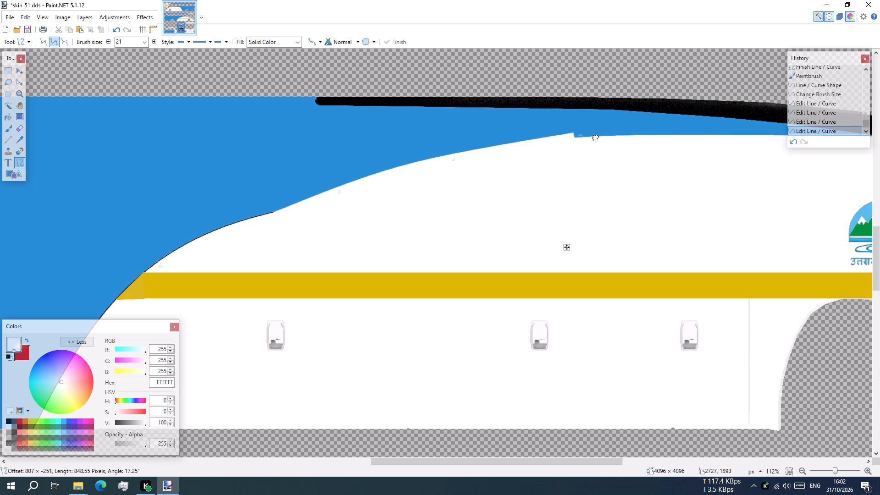
pyautogui.moveTo(594, 137); pyautogui.dragTo(687, 138)
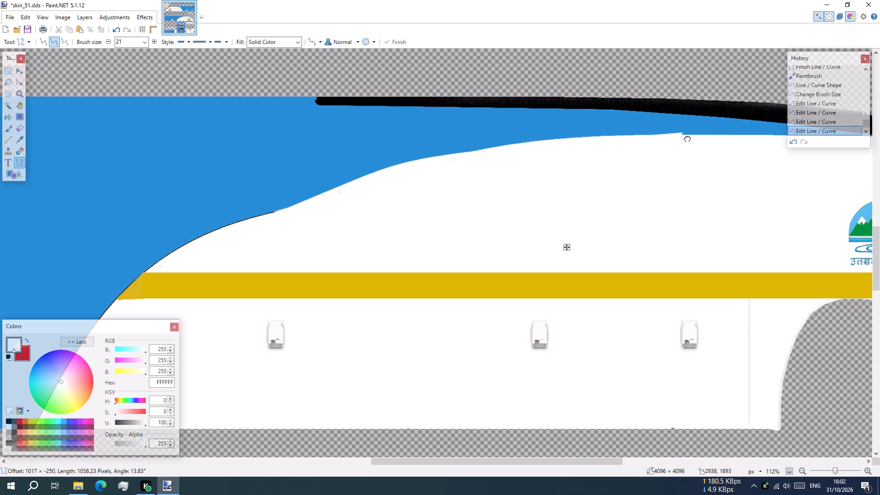
pyautogui.moveTo(687, 138); pyautogui.dragTo(724, 141)
pyautogui.click(456, 160)
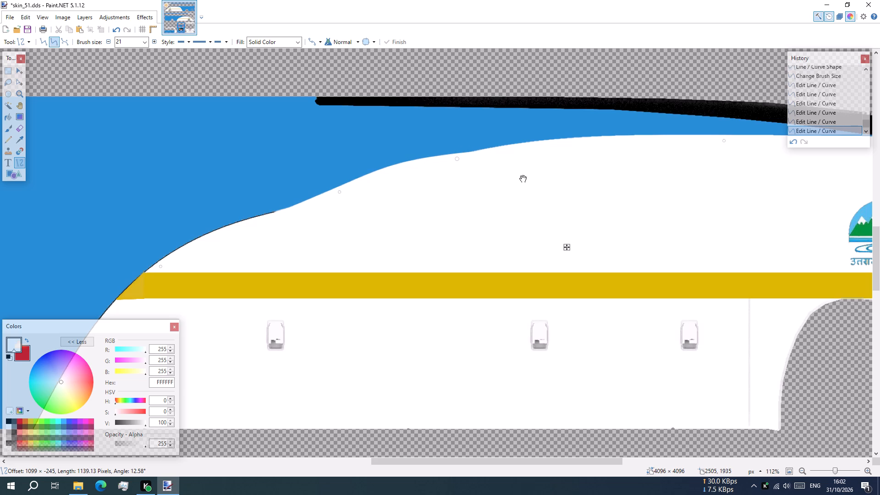
pyautogui.keyDown('ctrl'); pyautogui.scroll(-11, 532, 189); pyautogui.keyUp('ctrl')
pyautogui.keyDown('ctrl'); pyautogui.scroll(-10, 495, 209); pyautogui.keyUp('ctrl')
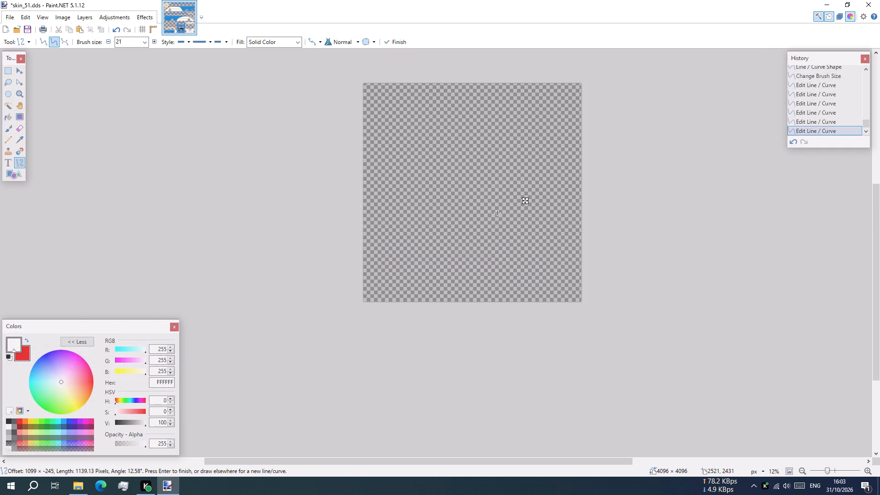
pyautogui.scroll(2, 489, 222)
pyautogui.keyDown('ctrl'); pyautogui.scroll(4, 503, 253); pyautogui.keyUp('ctrl')
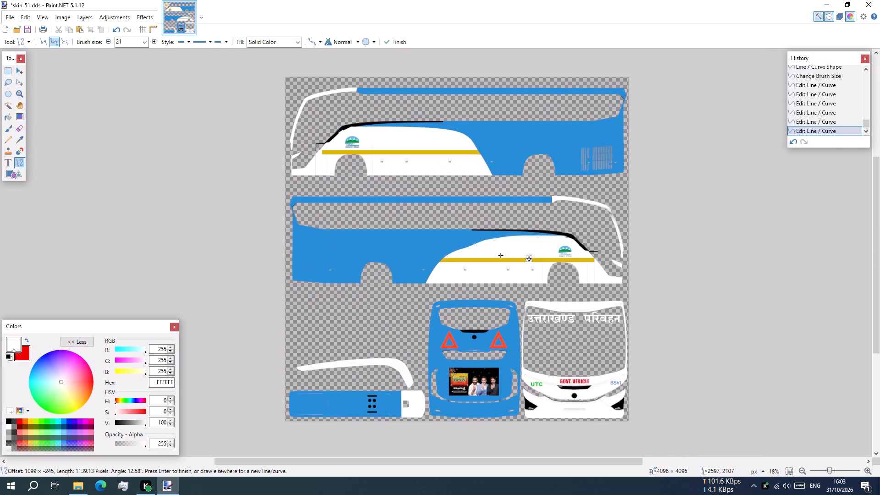
# Move the white line's second node rearward and slightly down so the panel's edge above the yellow stripe forms an even curve.
pyautogui.keyDown('ctrl'); pyautogui.scroll(10, 500, 255); pyautogui.keyUp('ctrl')
pyautogui.moveTo(457, 311); pyautogui.dragTo(456, 311)
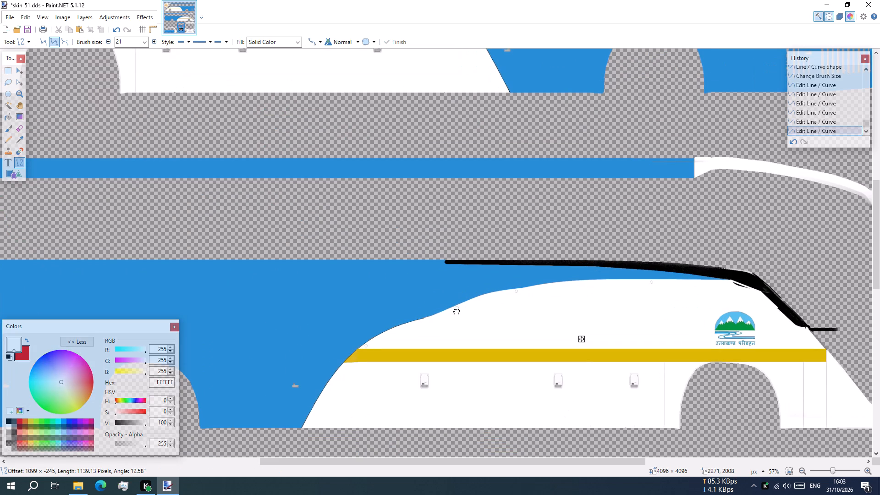
pyautogui.moveTo(456, 311); pyautogui.dragTo(417, 322)
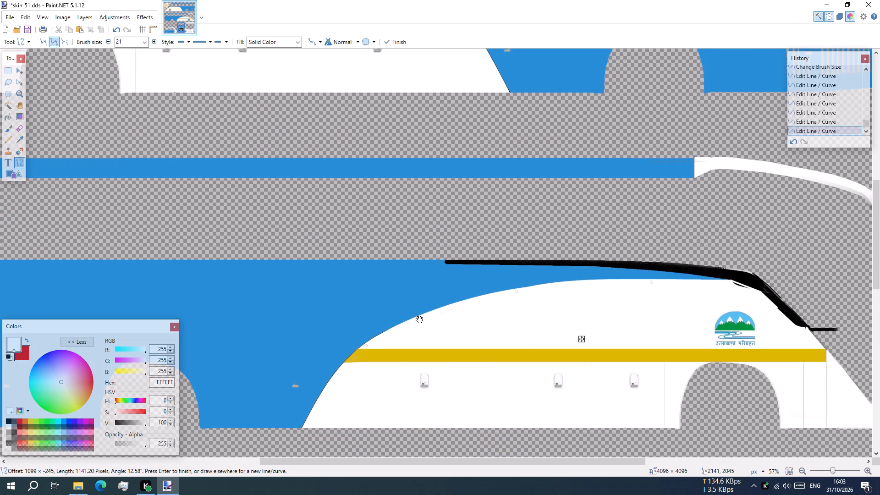
pyautogui.click(418, 320)
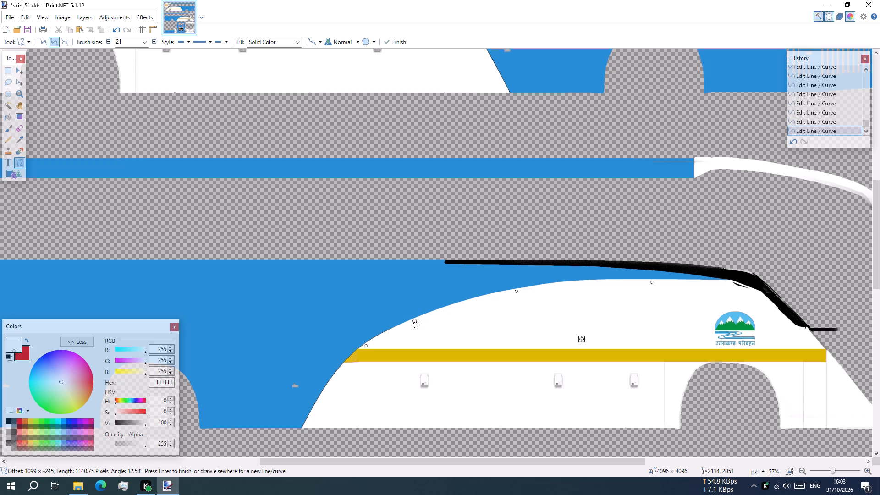
pyautogui.click(415, 324)
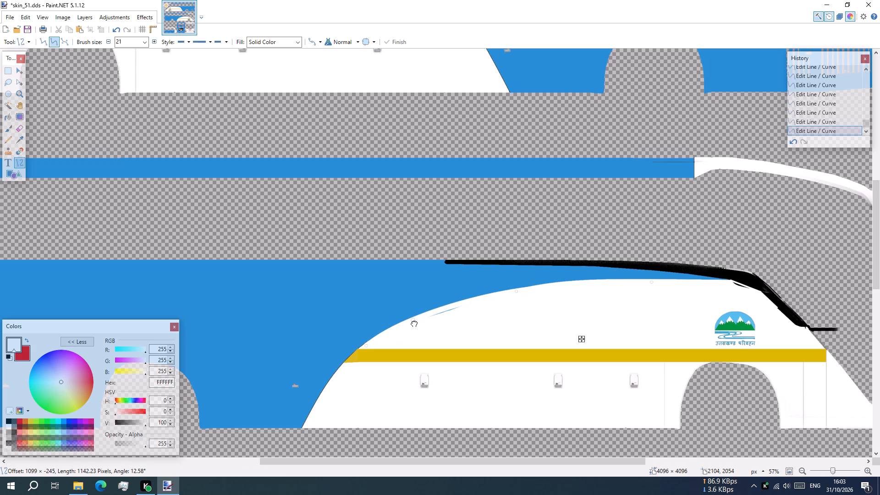
# Paint over the thin leftover blue sliver just inside the white panel's curved edge with the white Paintbrush at size 21.
pyautogui.click(9, 126)
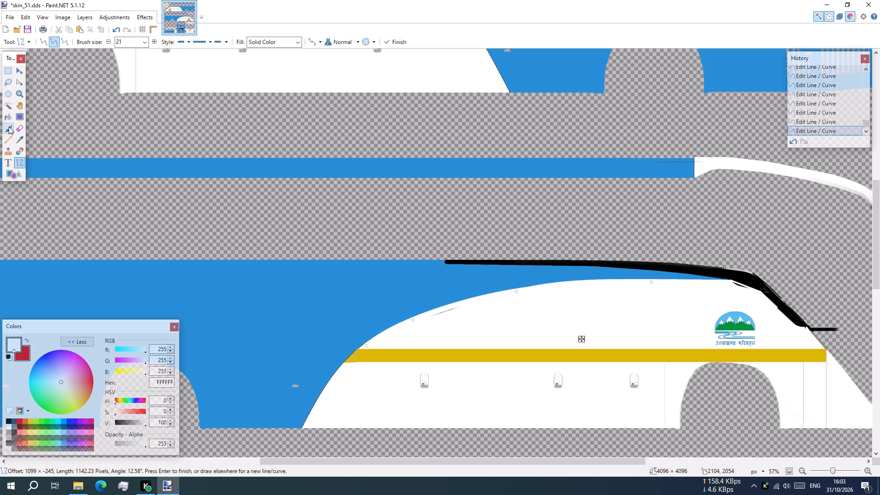
pyautogui.click(426, 317)
pyautogui.moveTo(426, 317); pyautogui.dragTo(456, 308)
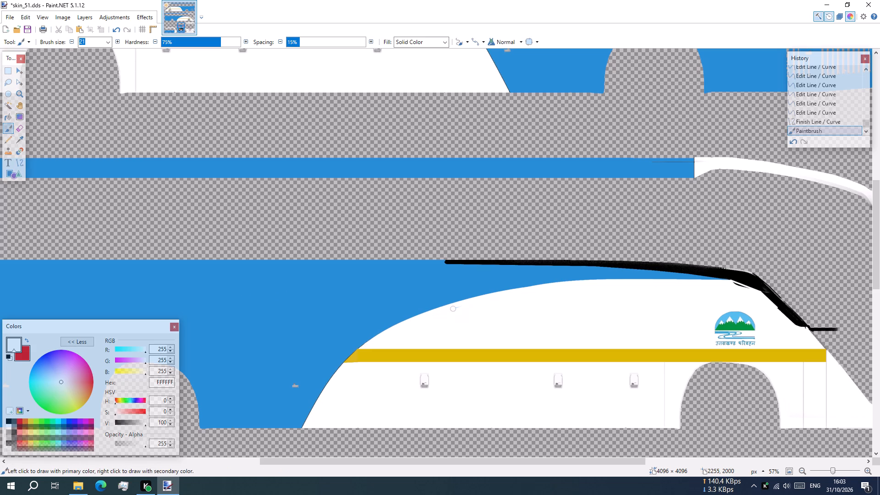
pyautogui.moveTo(456, 308); pyautogui.dragTo(445, 312)
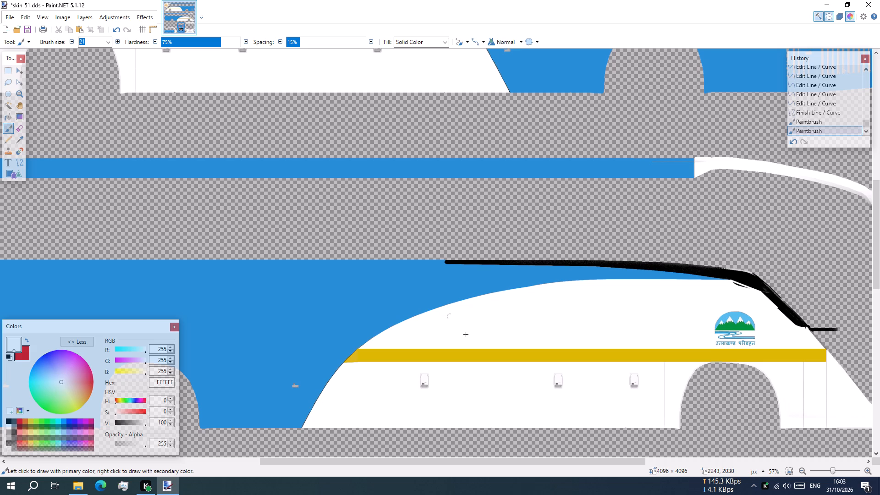
# Save the skin_51.dds file.
pyautogui.hotkey('ctrl', 's')
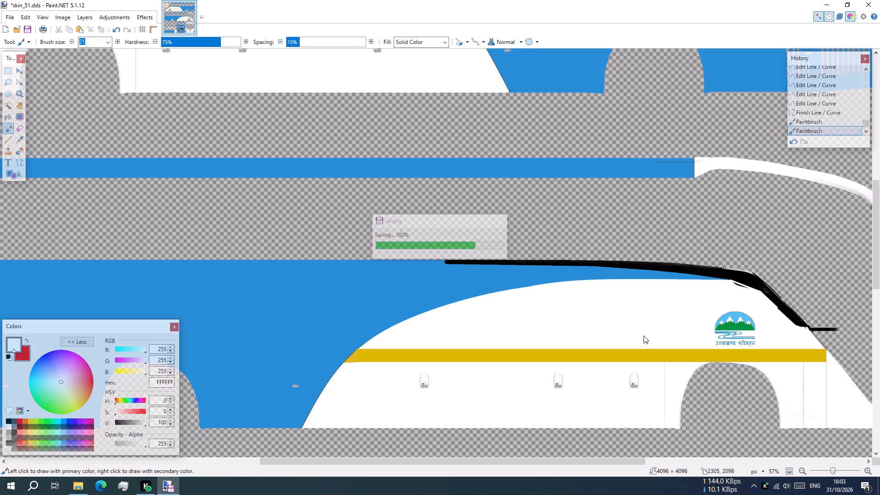
# Examine the whole bus skin, checking both side panels' curved edges and the front and rear views.
pyautogui.keyDown('ctrl'); pyautogui.scroll(-4, 611, 242); pyautogui.keyUp('ctrl')
pyautogui.keyDown('ctrl'); pyautogui.scroll(-8, 488, 260); pyautogui.keyUp('ctrl')
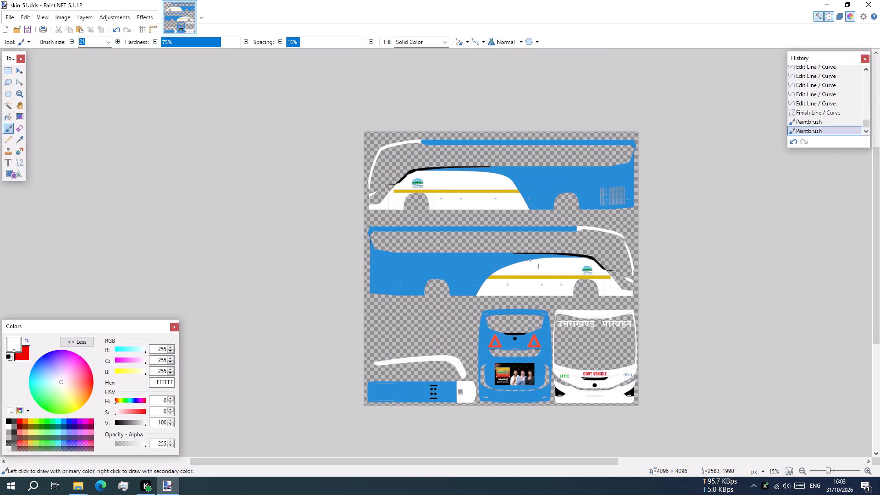
pyautogui.keyDown('ctrl'); pyautogui.scroll(-1, 556, 268); pyautogui.keyUp('ctrl')
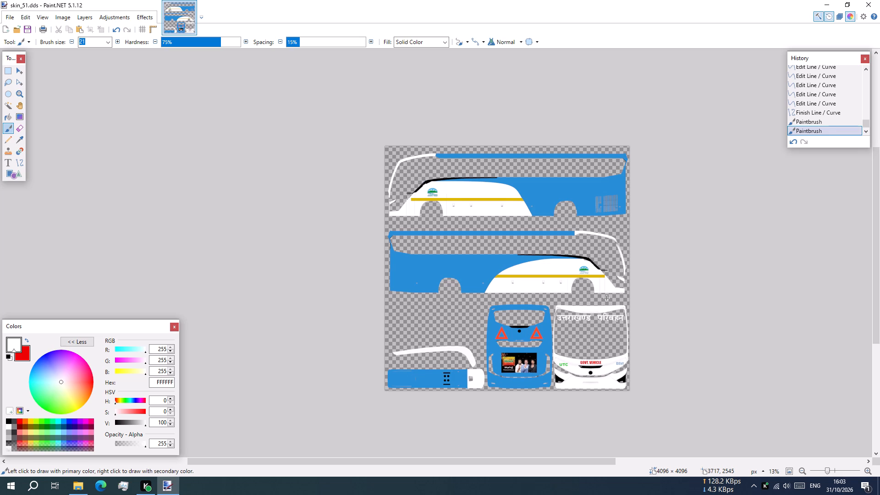
pyautogui.scroll(-2, 526, 302)
pyautogui.scroll(2, 493, 231)
pyautogui.keyDown('ctrl'); pyautogui.scroll(7, 524, 263); pyautogui.keyUp('ctrl')
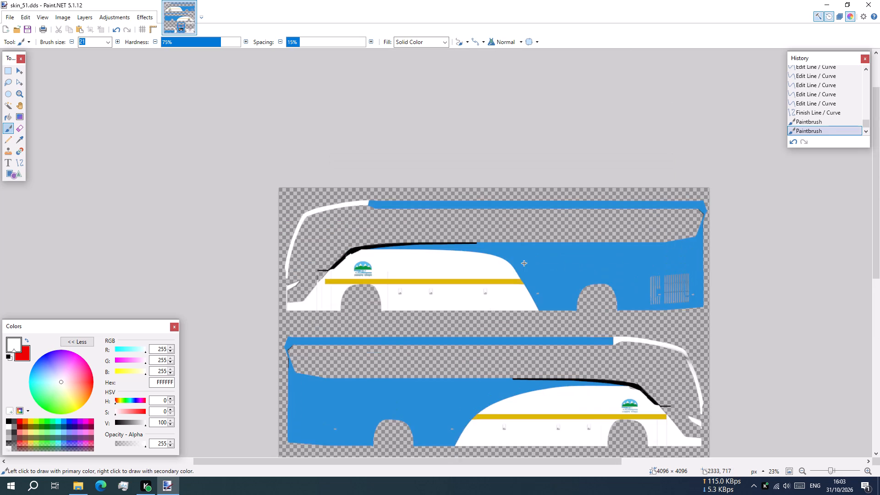
pyautogui.scroll(-4, 524, 263)
pyautogui.keyDown('ctrl'); pyautogui.scroll(6, 522, 264); pyautogui.keyUp('ctrl')
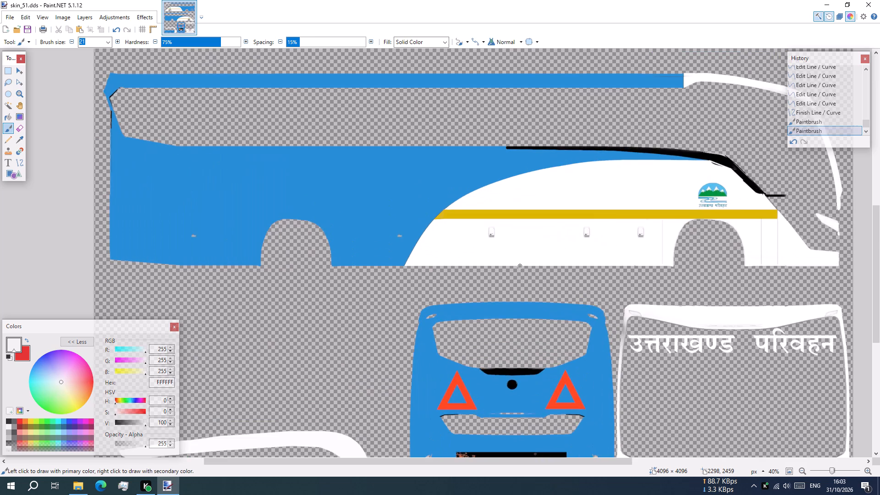
pyautogui.scroll(-2, 520, 266)
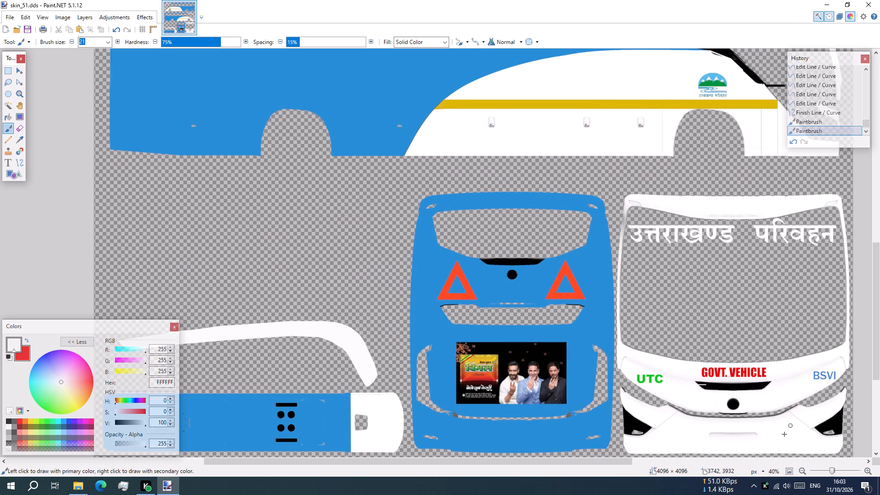
# Switch the keyboard input language to Hindi with the Hindi Traditional keyboard.
pyautogui.click(811, 485)
pyautogui.click(805, 436)
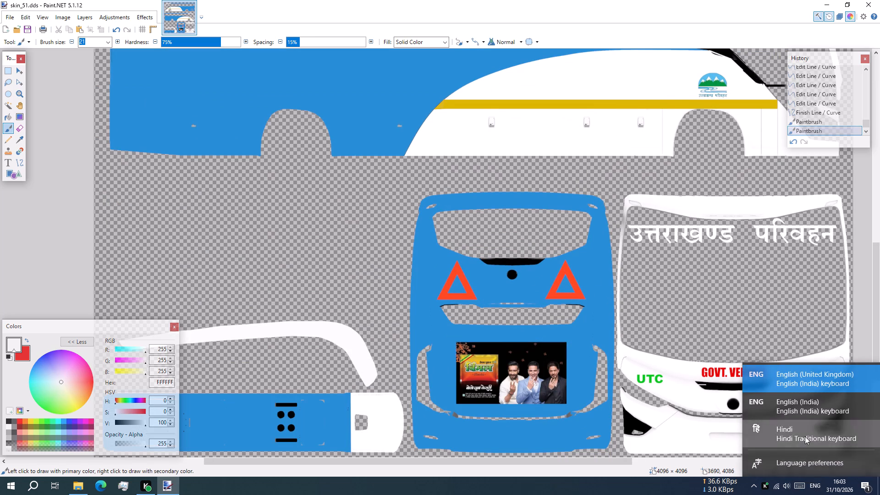
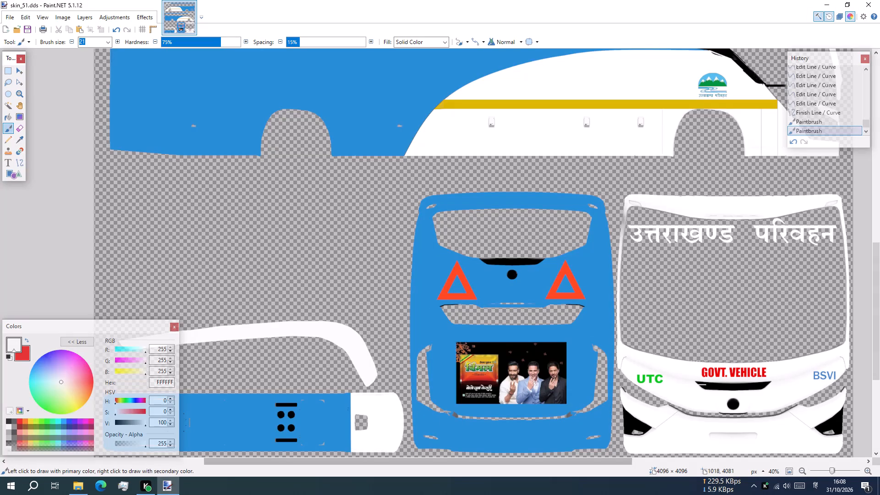
# Activate the Text tool and set the primary colour to red E80000.
pyautogui.scroll(-2, 588, 190)
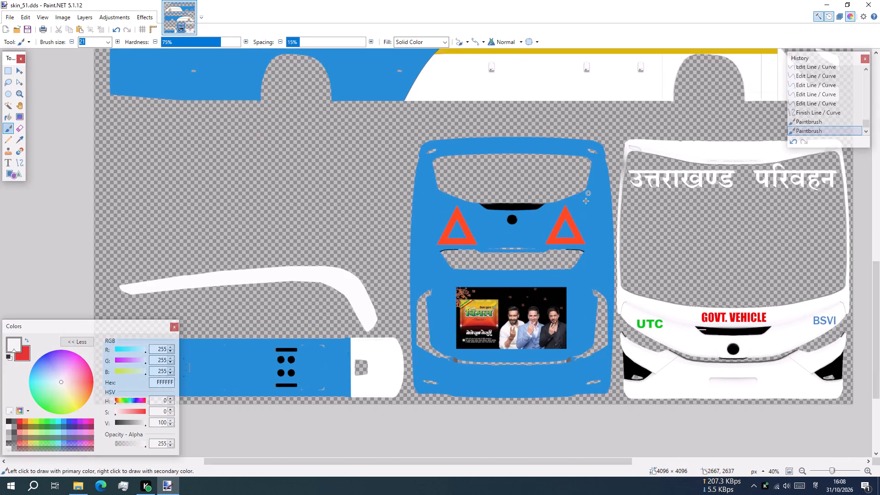
pyautogui.scroll(2, 517, 245)
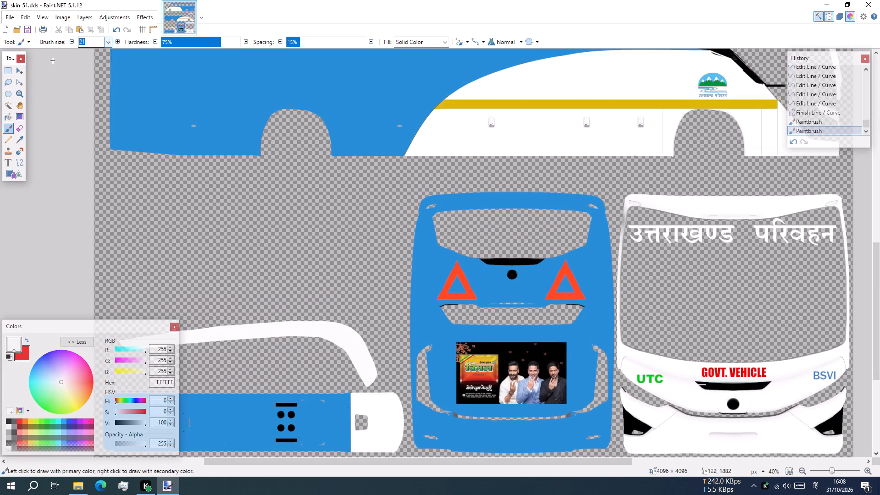
pyautogui.click(10, 159)
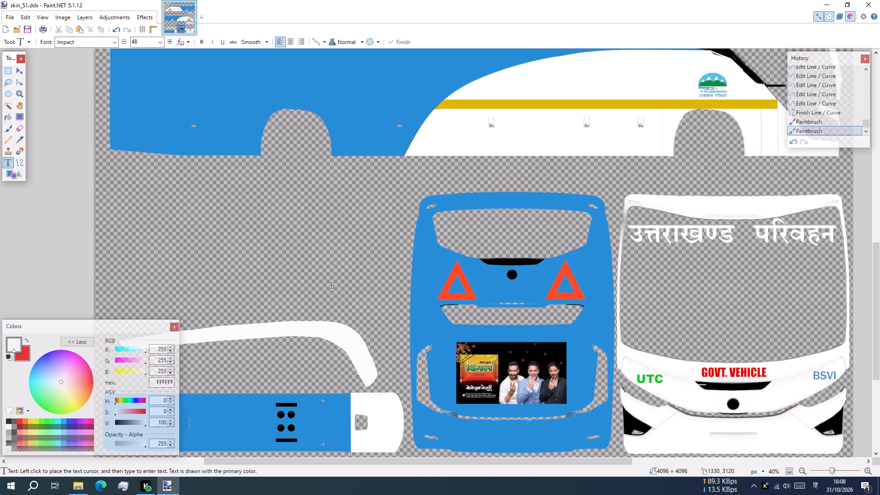
pyautogui.click(20, 424)
pyautogui.click(20, 422)
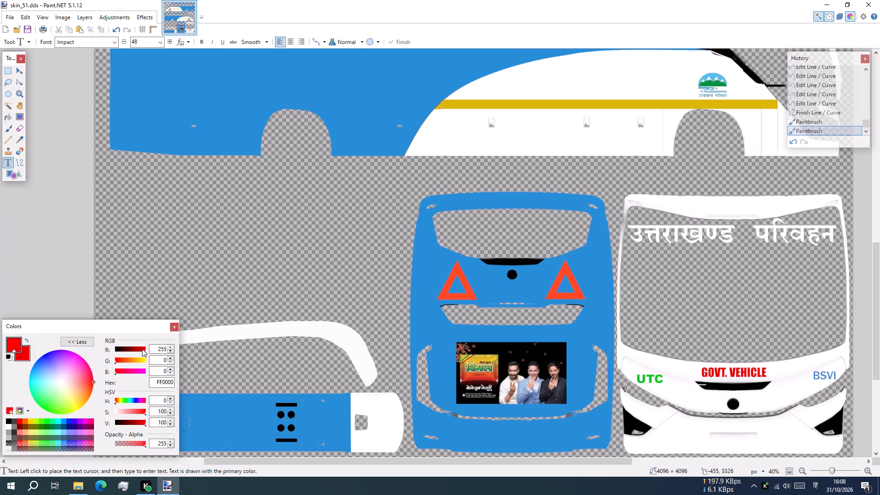
pyautogui.click(142, 349)
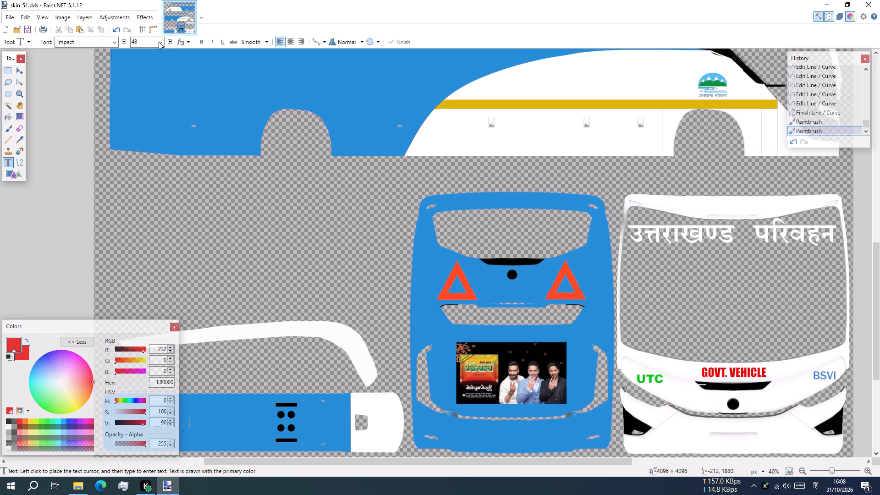
# Set the text font to Kokila.
pyautogui.click(115, 44)
pyautogui.moveTo(184, 169); pyautogui.dragTo(182, 115)
pyautogui.click(116, 41)
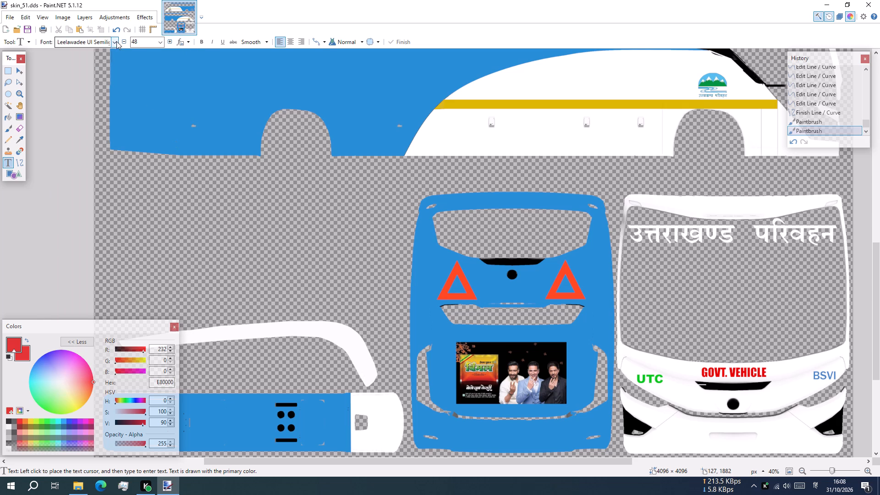
pyautogui.moveTo(185, 165); pyautogui.dragTo(181, 120)
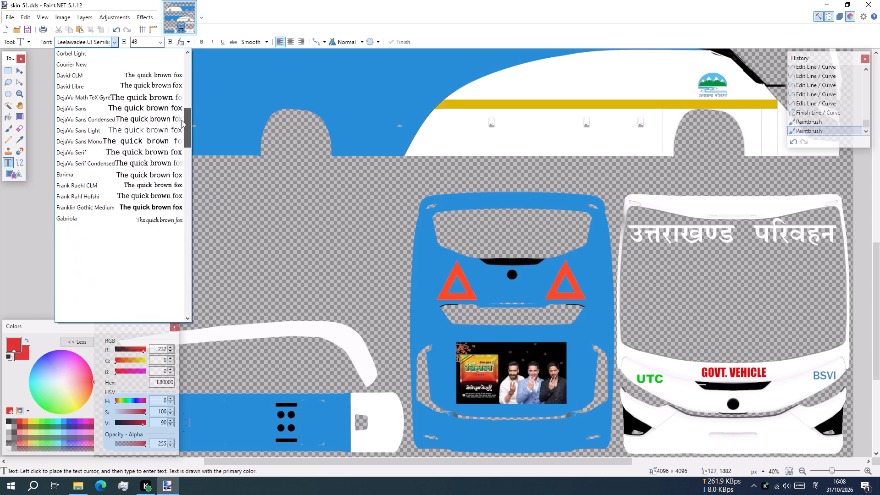
pyautogui.moveTo(181, 120); pyautogui.dragTo(159, 225)
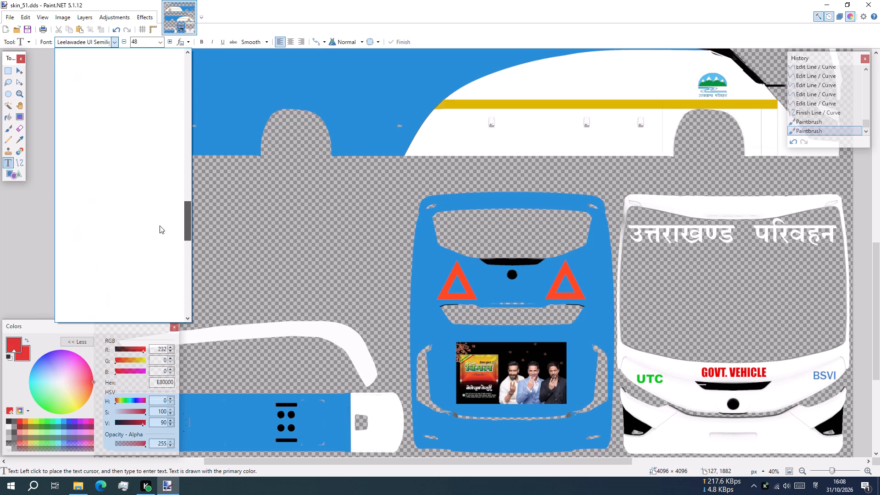
pyautogui.moveTo(159, 225); pyautogui.dragTo(161, 167)
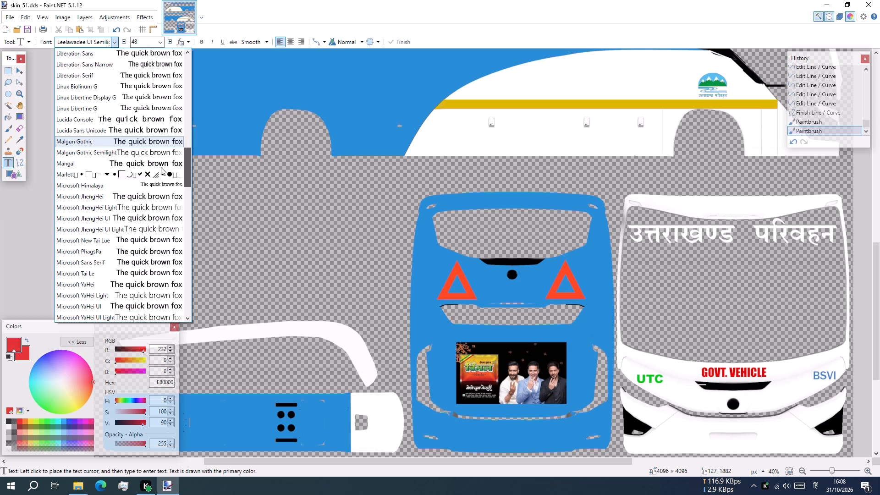
pyautogui.moveTo(161, 167); pyautogui.dragTo(164, 140)
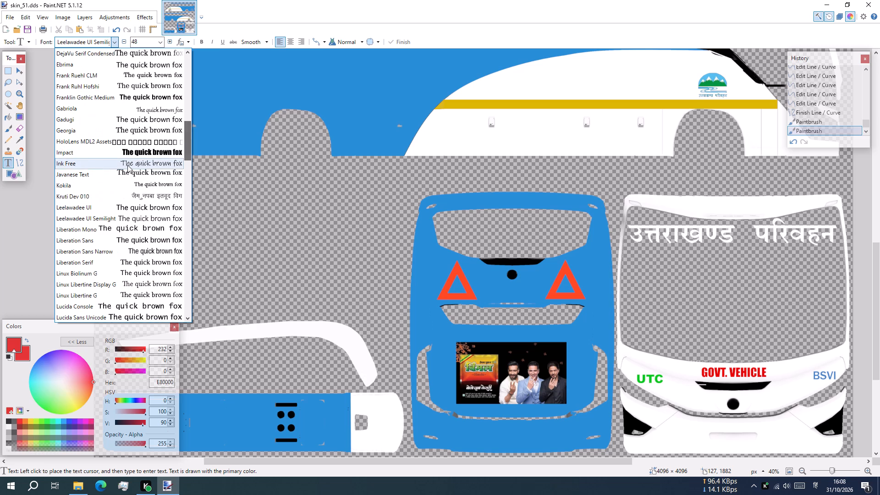
pyautogui.click(81, 184)
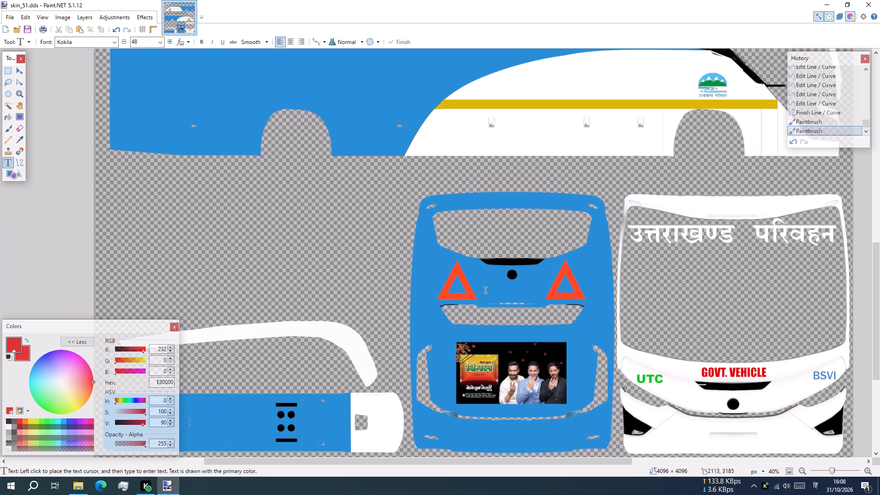
# Add the Hindi text देहरादून डिपो at size 48 between the two warning triangles on the blue rear view.
pyautogui.click(482, 288)
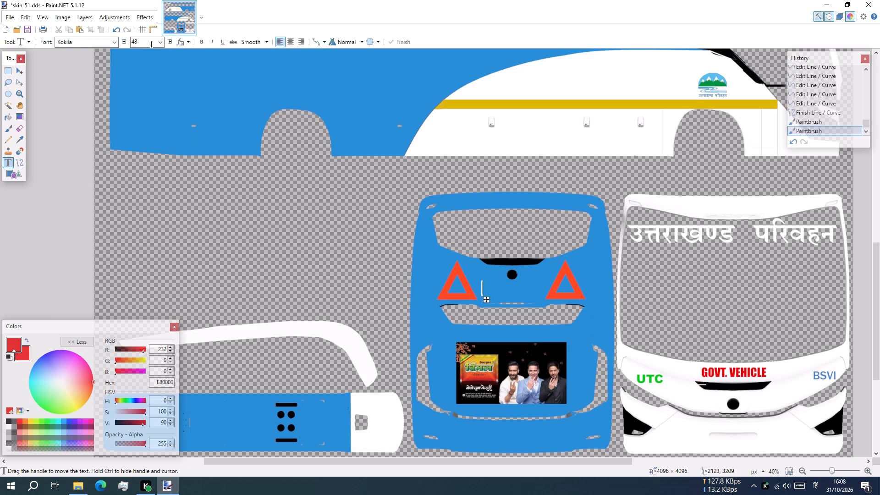
pyautogui.click(161, 43)
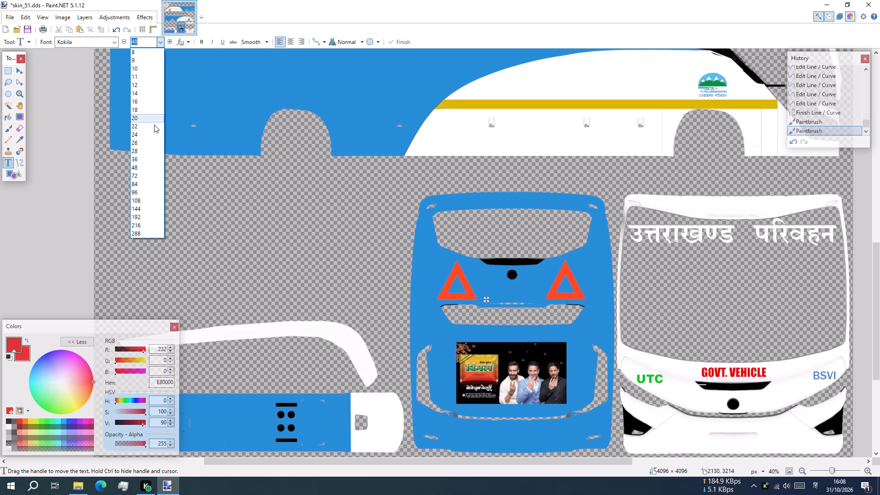
pyautogui.click(147, 141)
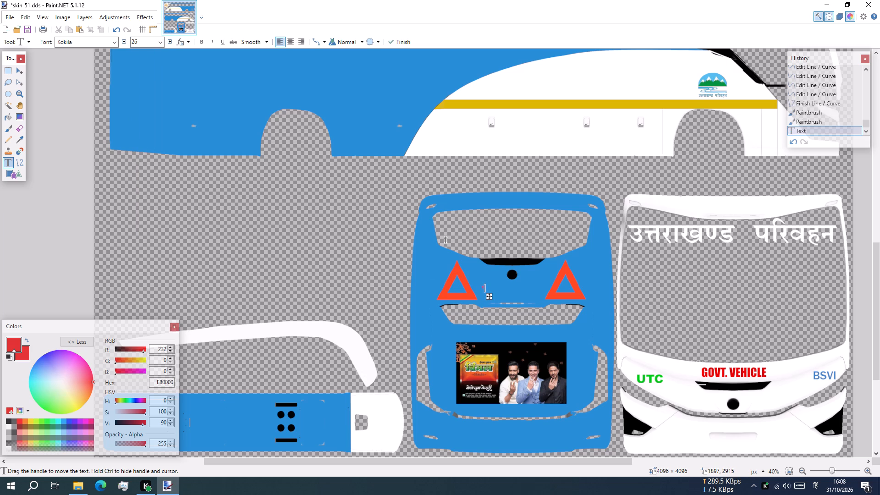
pyautogui.press('BackSpace')
pyautogui.click(159, 42)
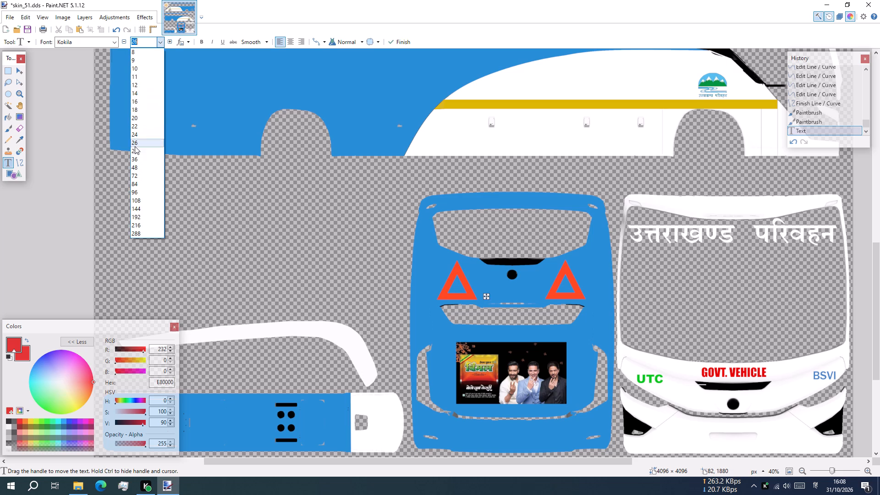
pyautogui.click(139, 170)
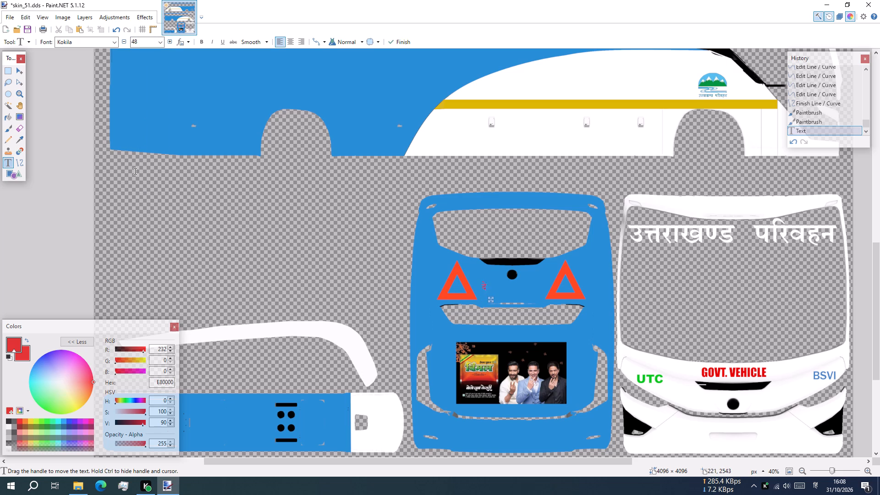
pyautogui.write('हह')
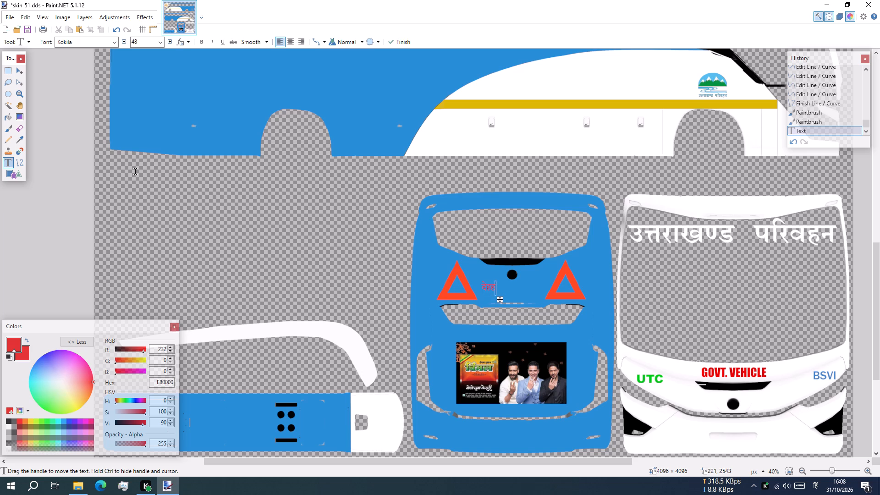
pyautogui.press('BackSpace')
pyautogui.write('रा')
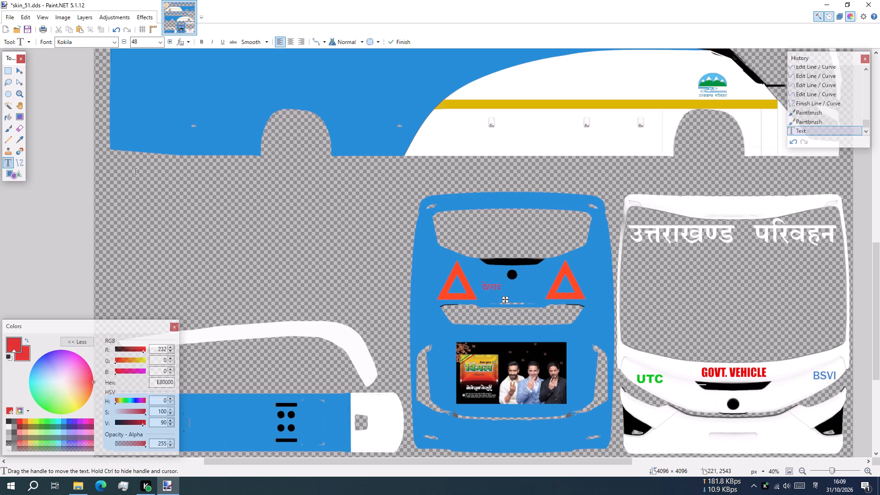
pyautogui.press('BackSpace')
pyautogui.write('नन')
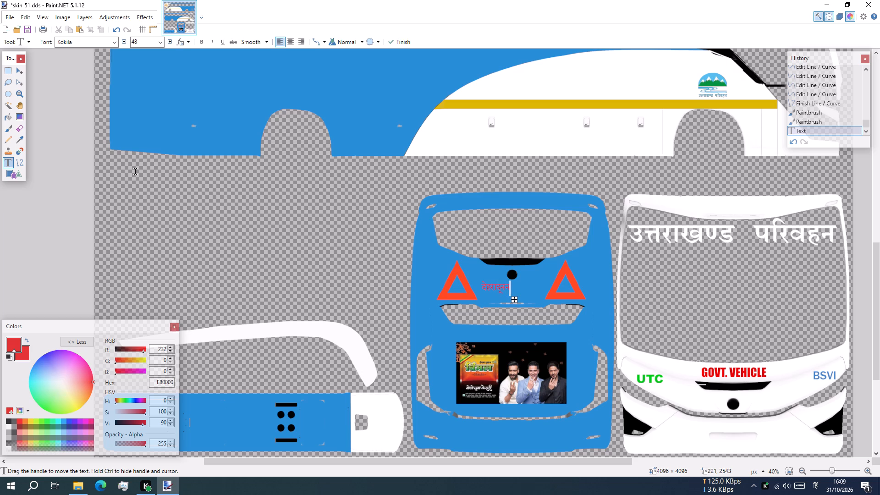
pyautogui.press('BackSpace')
pyautogui.press('space')
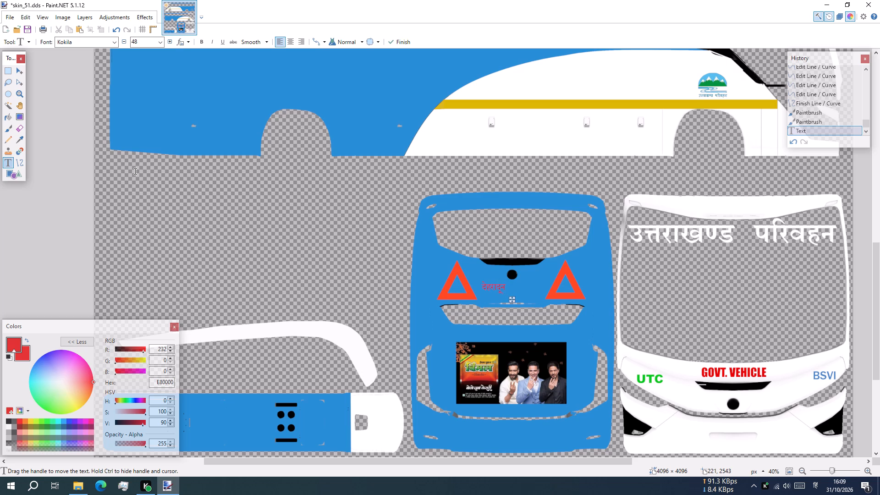
pyautogui.write('़़़')
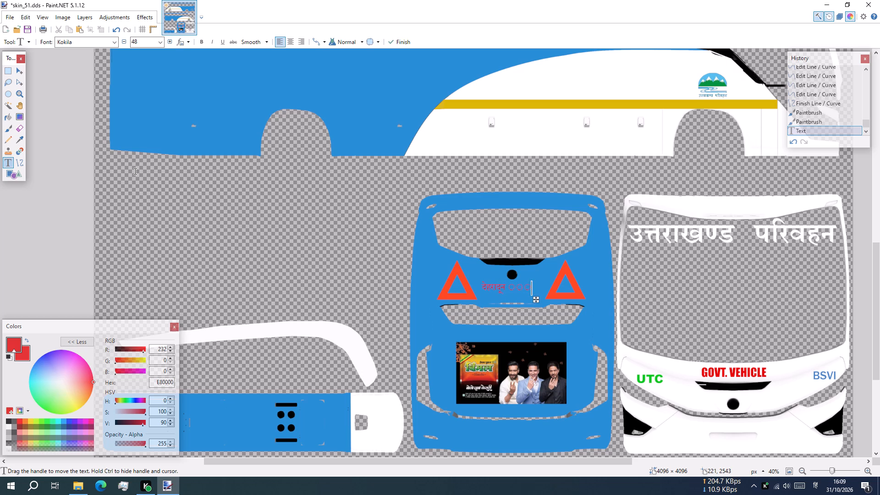
pyautogui.press('BackSpace')
pyautogui.press('BackSpace')
pyautogui.press('BackSpace')
pyautogui.press('BackSpace')
pyautogui.press('space')
pyautogui.press('space')
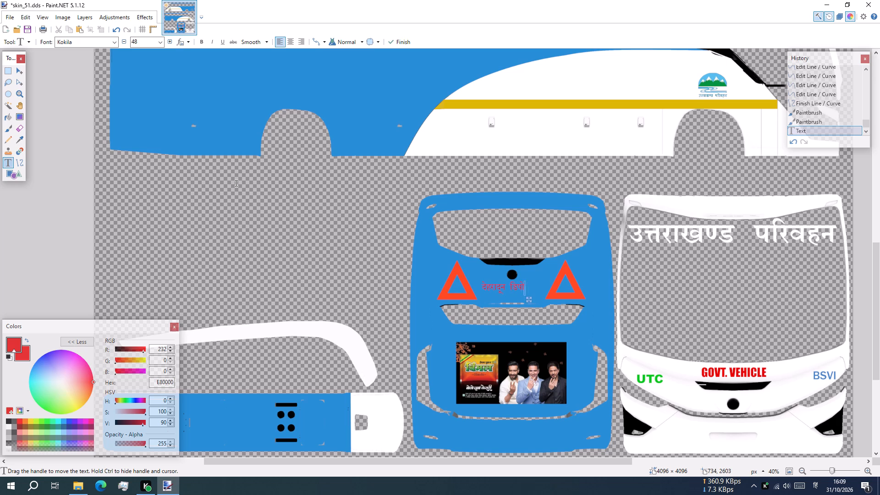
# Enlarge the देहरादून डिपो text to font size 63.
pyautogui.tripleClick(169, 45)
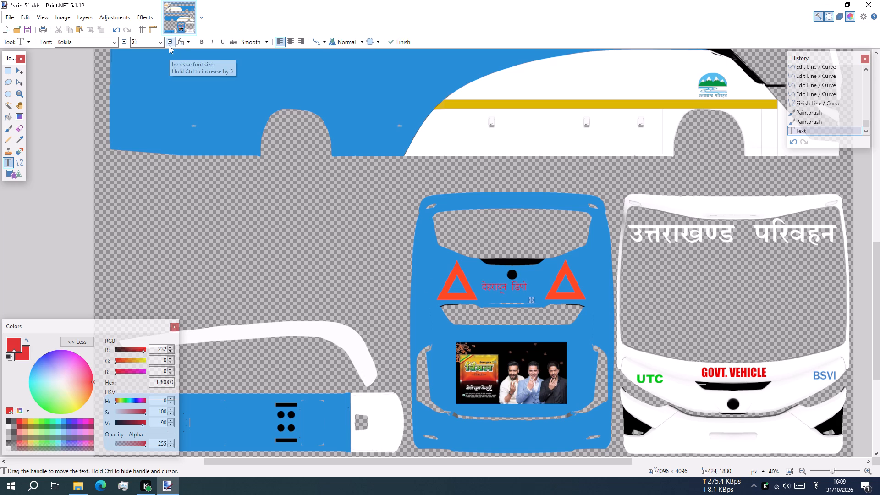
pyautogui.tripleClick(169, 45)
pyautogui.click(169, 45)
pyautogui.tripleClick(169, 45)
pyautogui.tripleClick(169, 45)
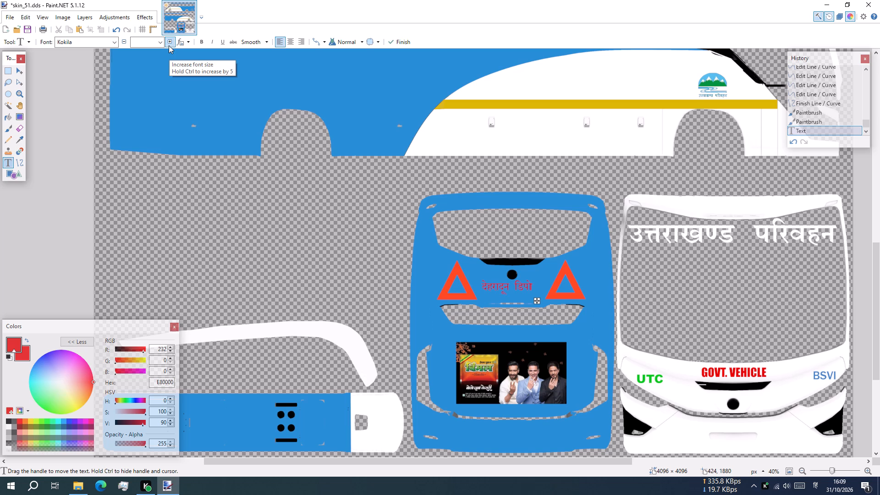
pyautogui.doubleClick(171, 43)
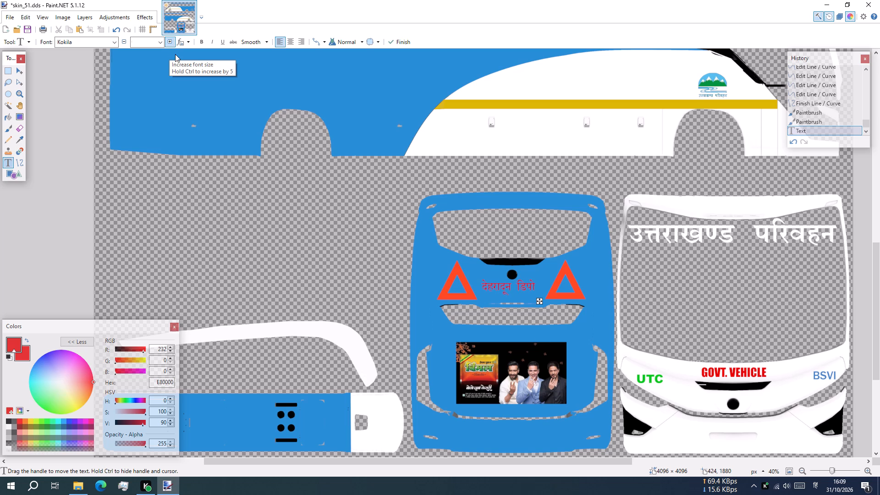
# Make the देहरादून डिपो text bold and shift it slightly lower, centred between the two warning triangles.
pyautogui.moveTo(541, 305); pyautogui.dragTo(544, 309)
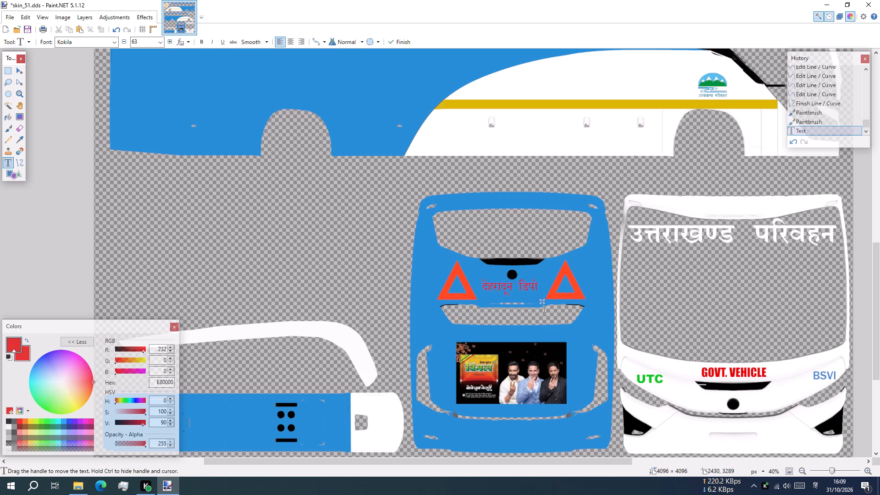
pyautogui.moveTo(544, 309); pyautogui.dragTo(545, 311)
pyautogui.moveTo(542, 302); pyautogui.dragTo(544, 306)
pyautogui.click(202, 43)
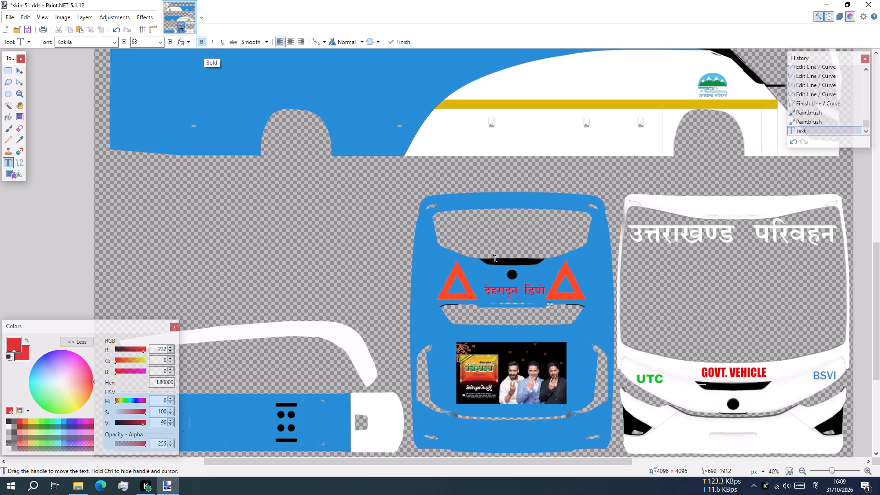
pyautogui.click(549, 307)
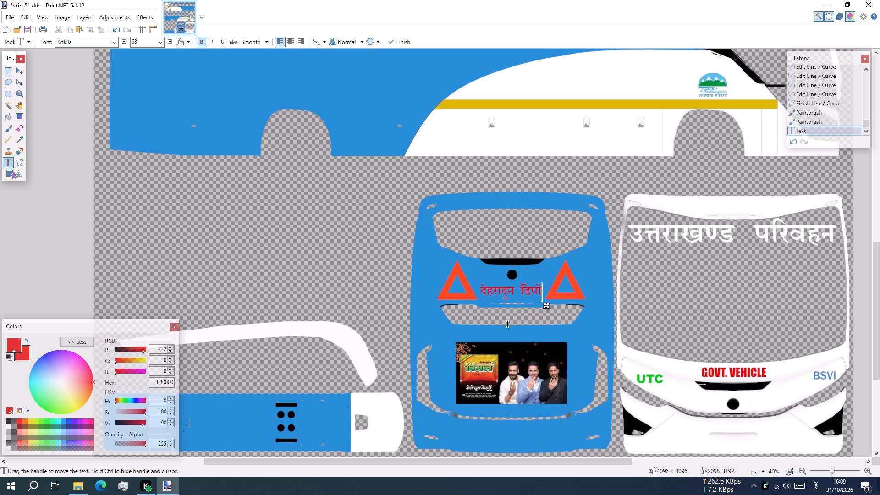
# Examine the new rear lettering at a smaller zoom, together with the front view and the side panel.
pyautogui.keyDown('ctrl'); pyautogui.scroll(-3, 510, 310); pyautogui.keyUp('ctrl')
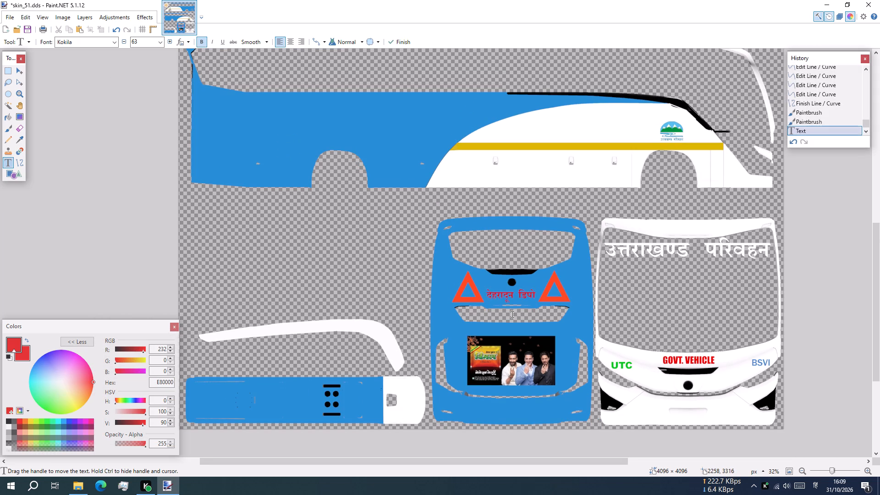
pyautogui.scroll(-3, 508, 306)
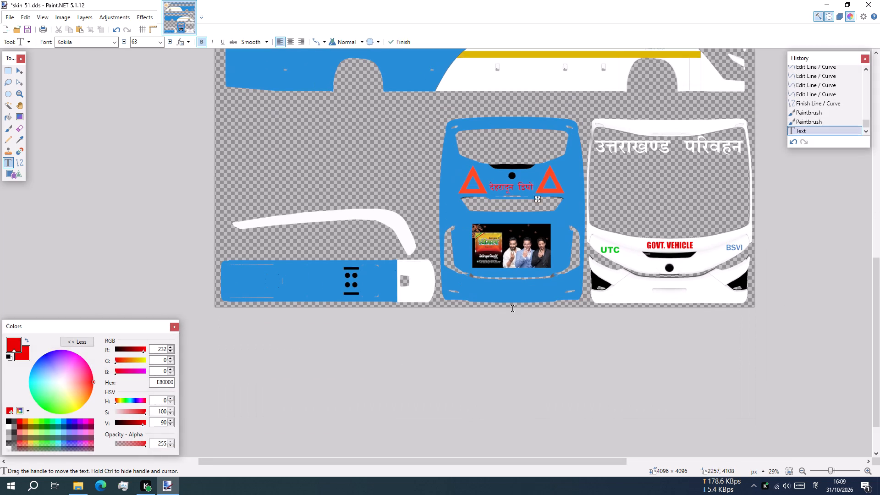
pyautogui.scroll(2, 507, 290)
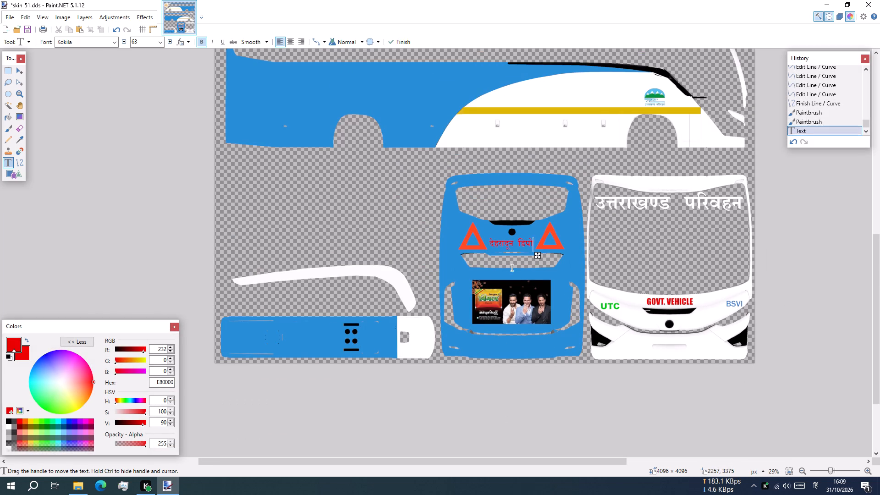
pyautogui.scroll(-1, 519, 284)
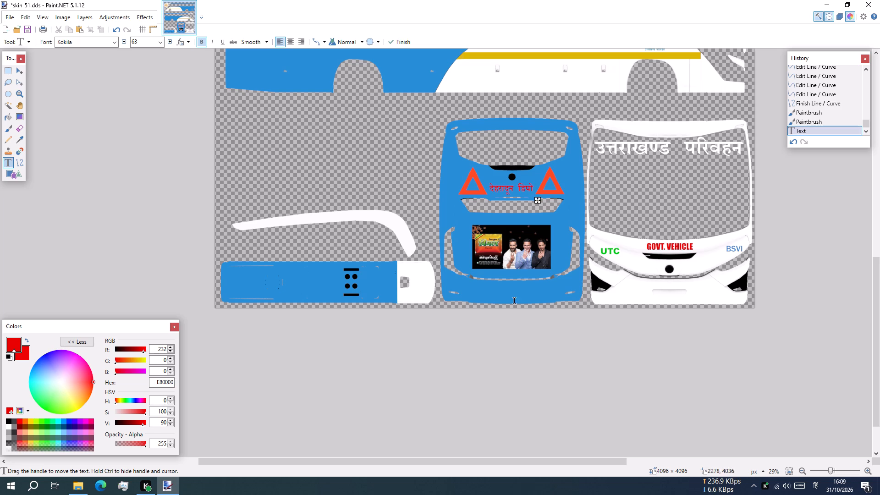
# Examine both side views together with the rear and front views of the skin.
pyautogui.scroll(3, 507, 302)
pyautogui.scroll(2, 528, 262)
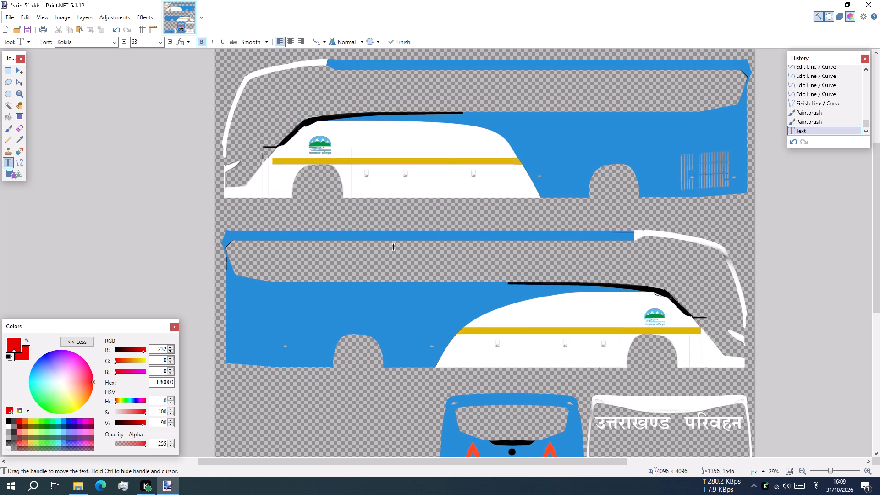
pyautogui.scroll(2, 522, 193)
pyautogui.scroll(-3, 517, 211)
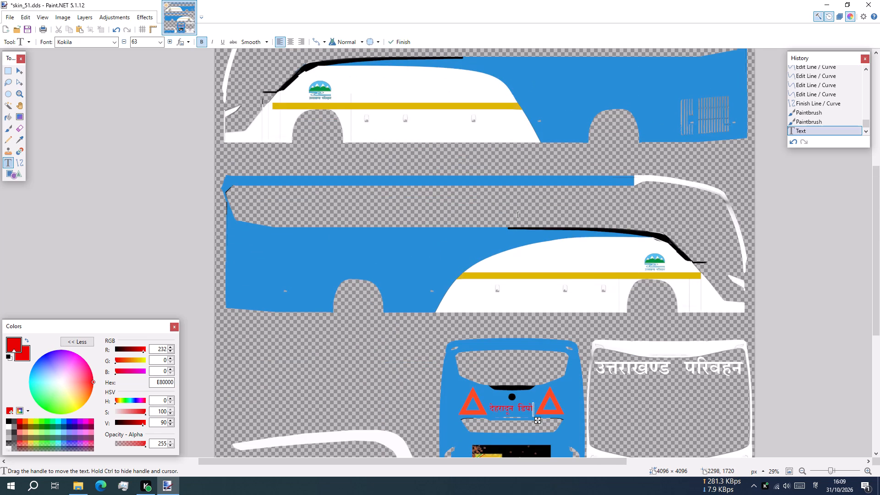
pyautogui.scroll(-3, 445, 238)
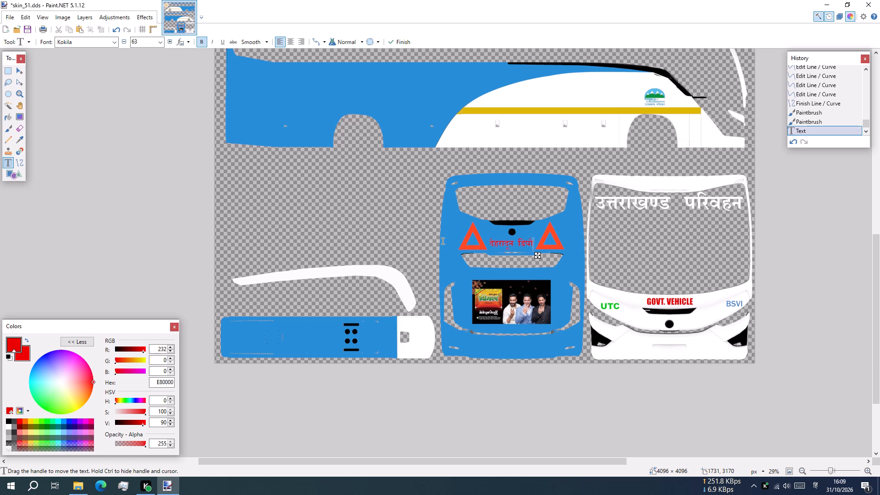
pyautogui.scroll(-2, 439, 243)
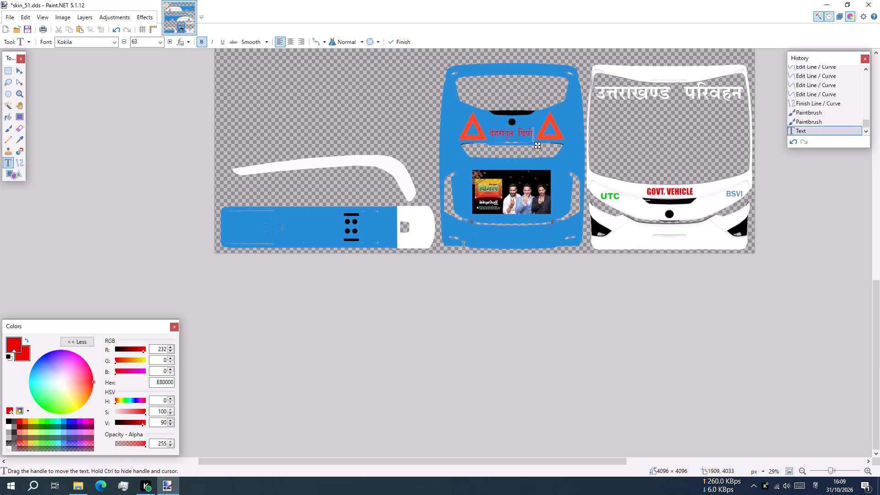
pyautogui.scroll(2, 462, 246)
pyautogui.scroll(5, 531, 252)
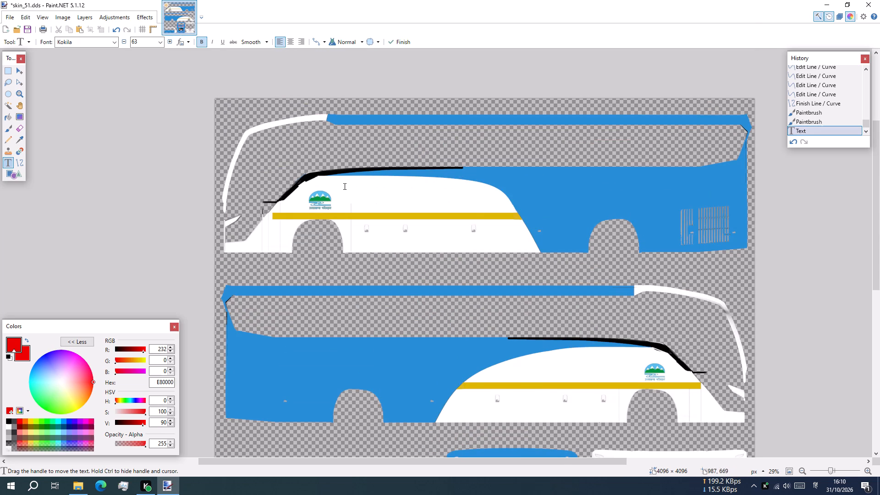
# Add the Hindi text उत्तराखण्ड परिवहन निगम in colour 4800C6 at size 72, beginning beside the logo on the upper side view's white panel.
pyautogui.click(330, 183)
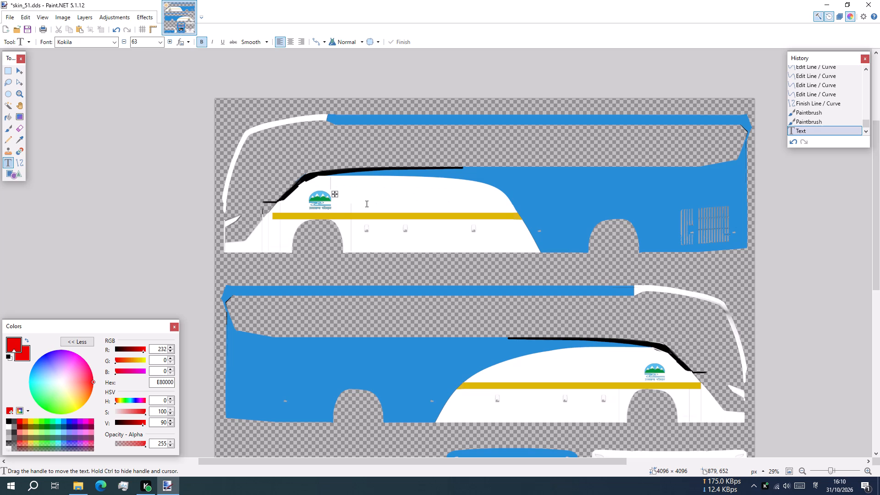
pyautogui.click(74, 419)
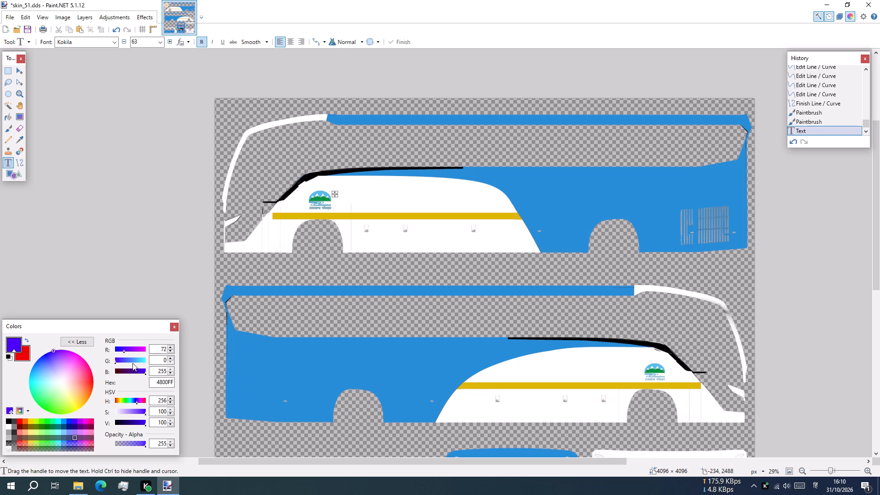
pyautogui.moveTo(146, 369); pyautogui.dragTo(138, 370)
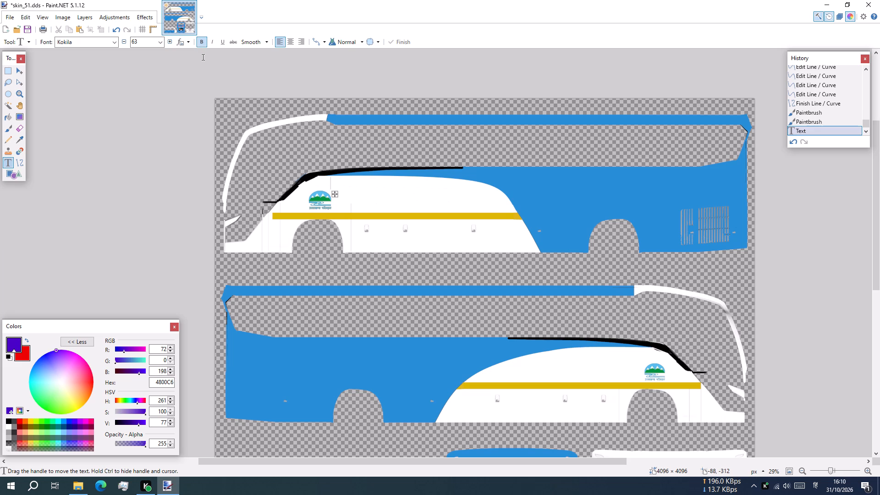
pyautogui.press('BackSpace')
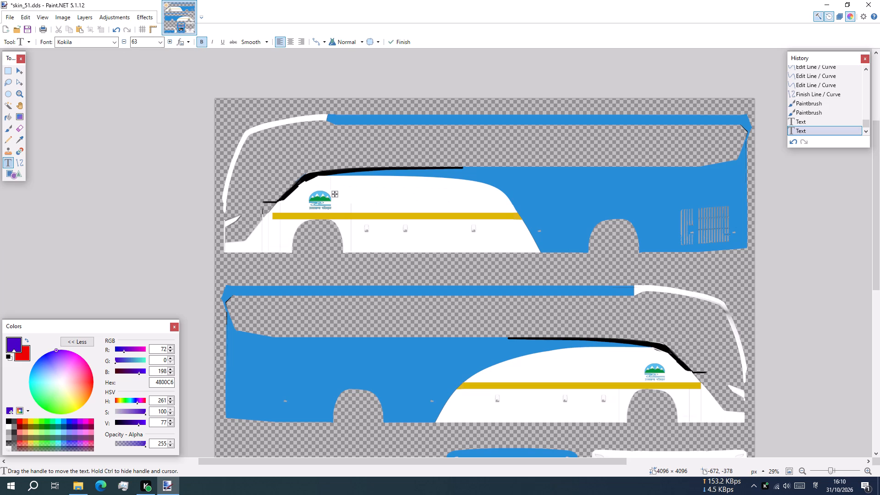
pyautogui.click(160, 41)
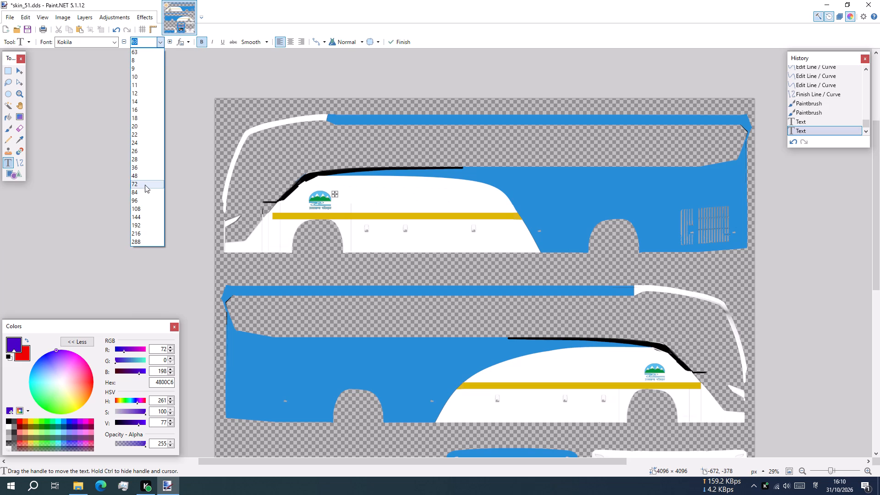
pyautogui.click(145, 185)
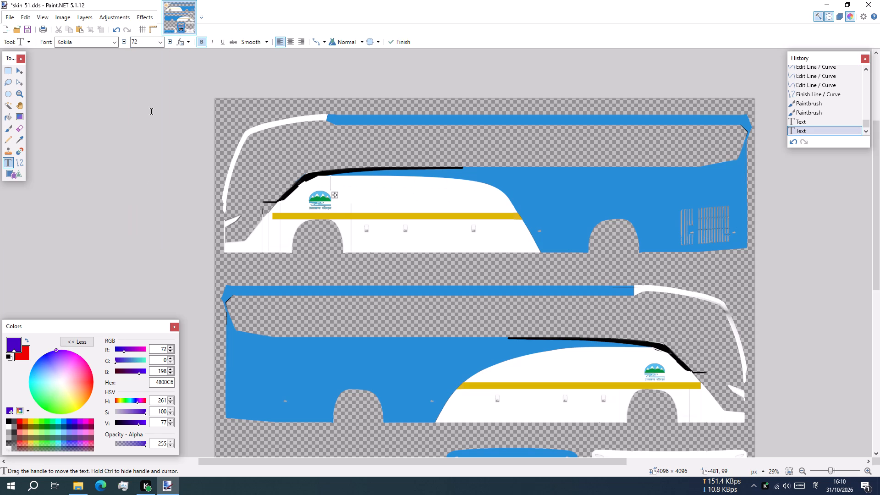
pyautogui.write('त्त')
pyautogui.write('रा')
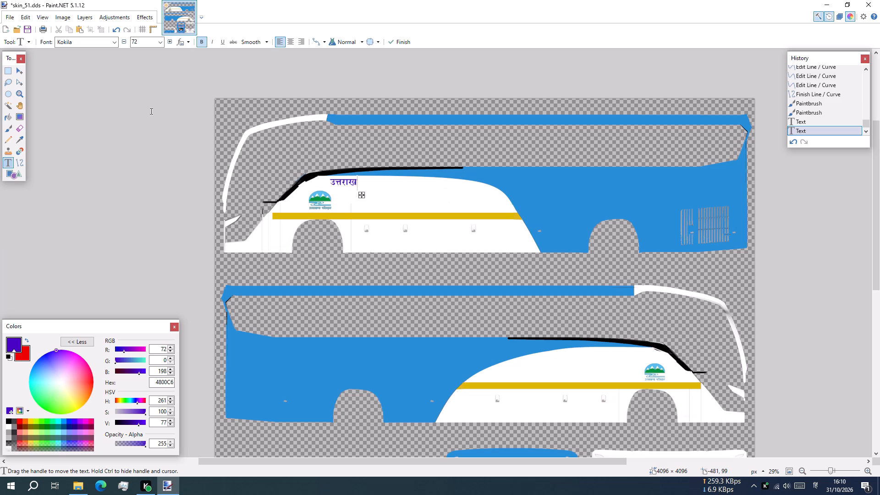
pyautogui.press('BackSpace')
pyautogui.write('णम')
pyautogui.press('BackSpace')
pyautogui.press('BackSpace')
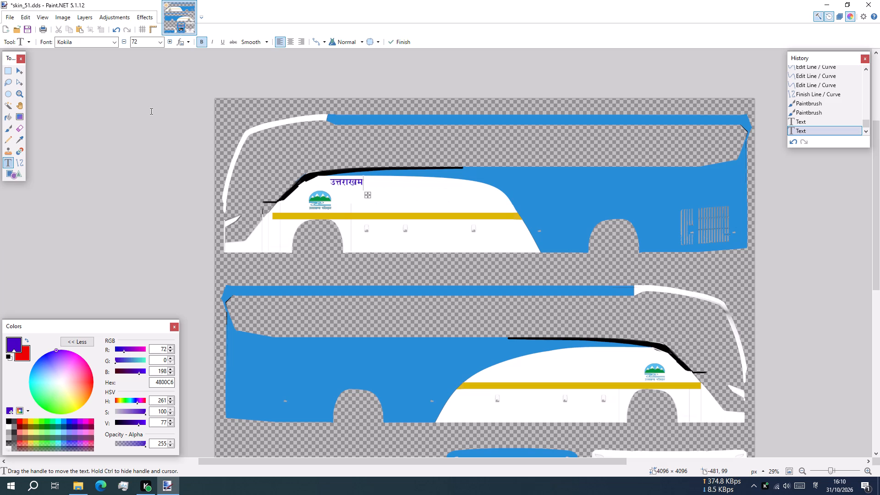
pyautogui.press('BackSpace')
pyautogui.press('BackSpace')
pyautogui.press('BackSpace')
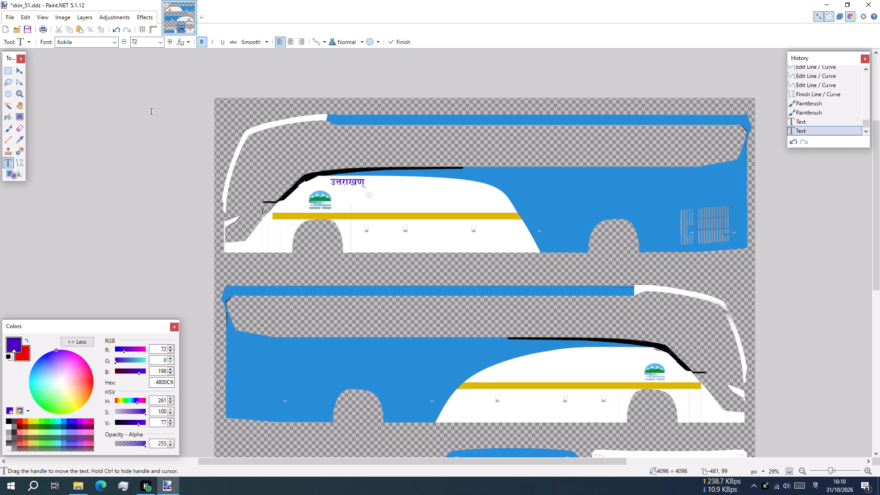
pyautogui.press('space')
pyautogui.write('परिि')
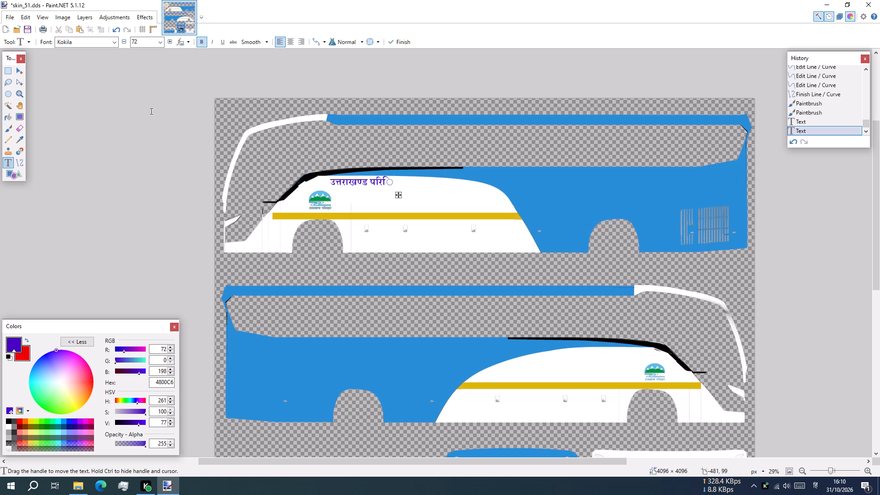
pyautogui.press('BackSpace')
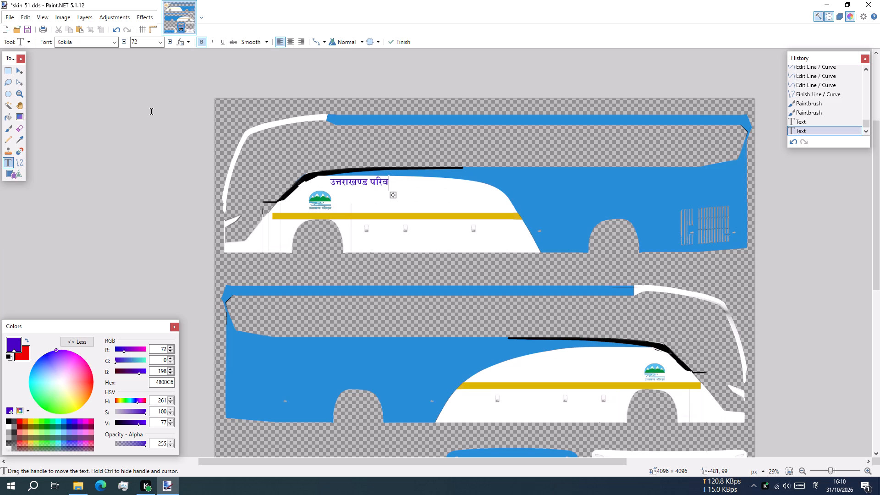
pyautogui.write('न नन')
pyautogui.press('BackSpace')
pyautogui.press('BackSpace')
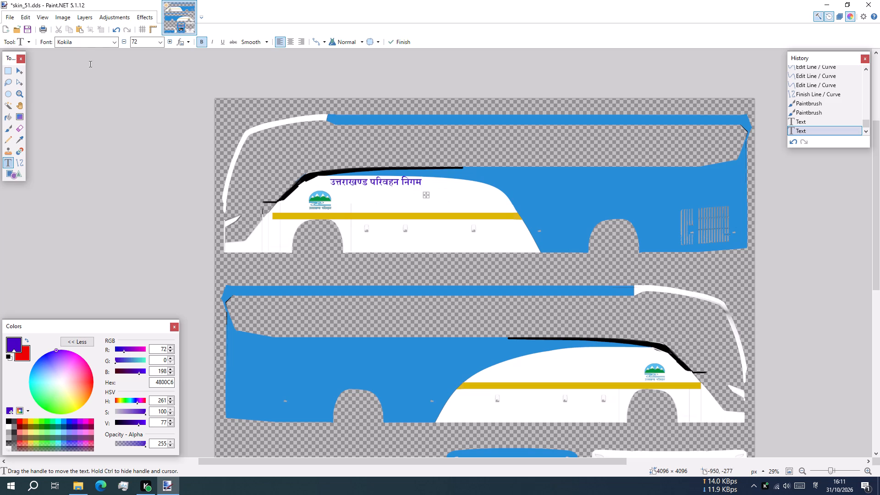
# Change the side lettering's colour to the bluer shade 3700C6.
pyautogui.click(122, 350)
pyautogui.click(121, 349)
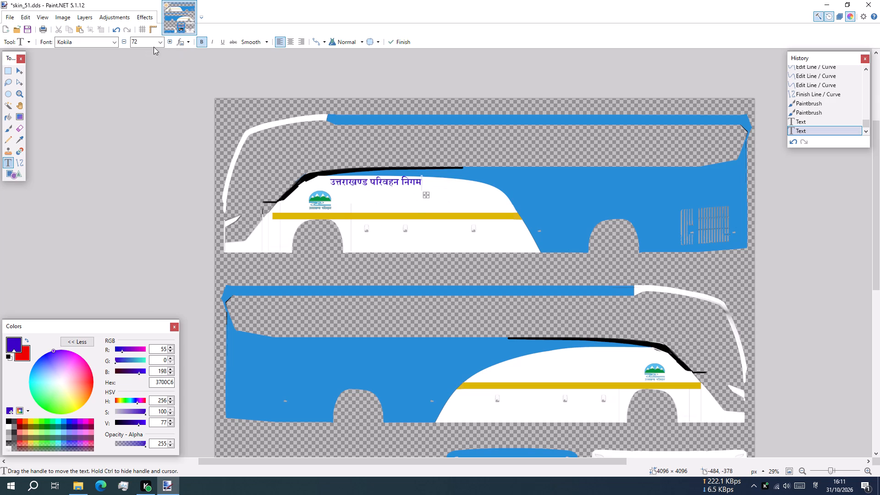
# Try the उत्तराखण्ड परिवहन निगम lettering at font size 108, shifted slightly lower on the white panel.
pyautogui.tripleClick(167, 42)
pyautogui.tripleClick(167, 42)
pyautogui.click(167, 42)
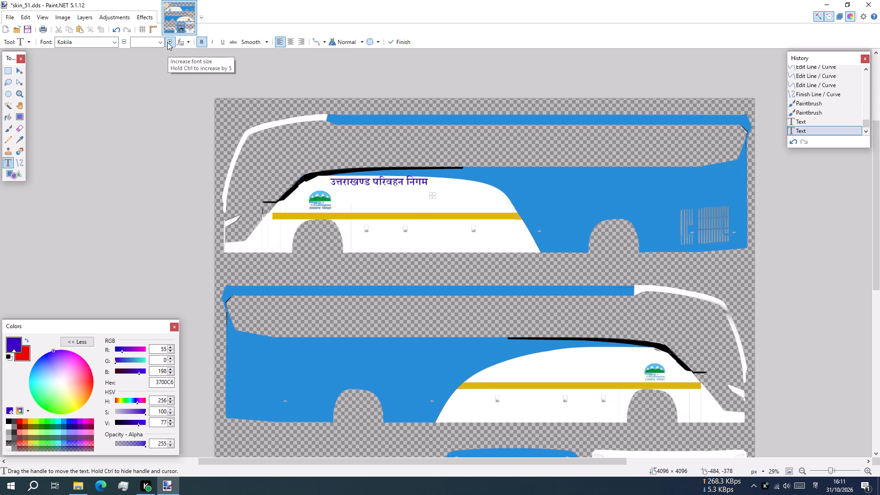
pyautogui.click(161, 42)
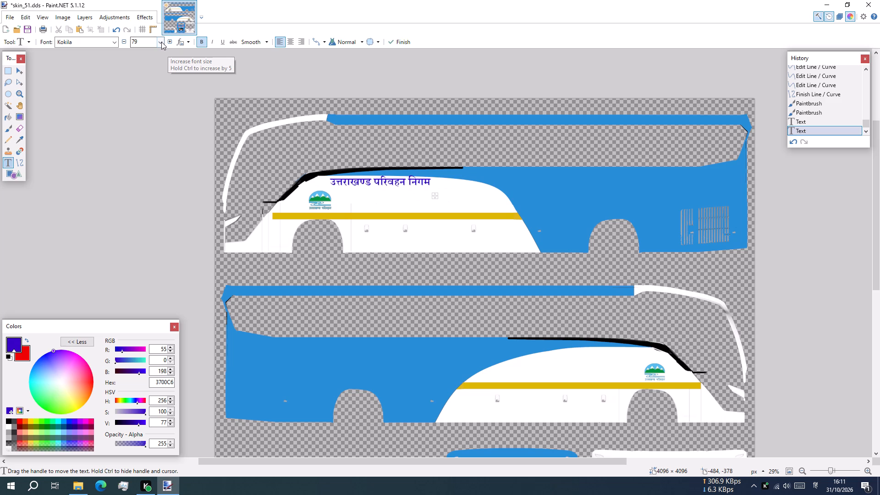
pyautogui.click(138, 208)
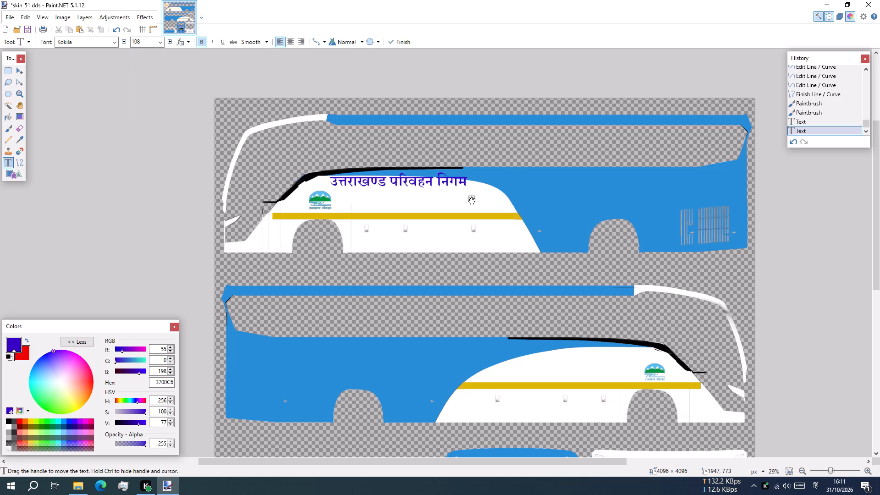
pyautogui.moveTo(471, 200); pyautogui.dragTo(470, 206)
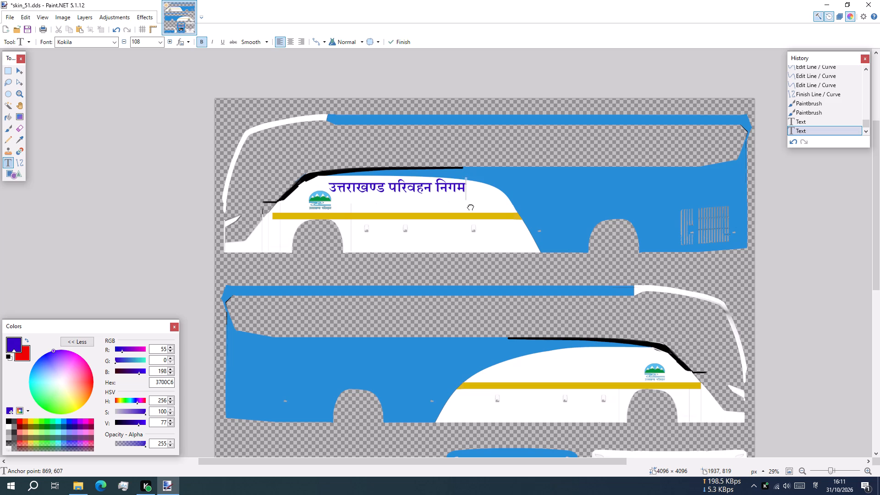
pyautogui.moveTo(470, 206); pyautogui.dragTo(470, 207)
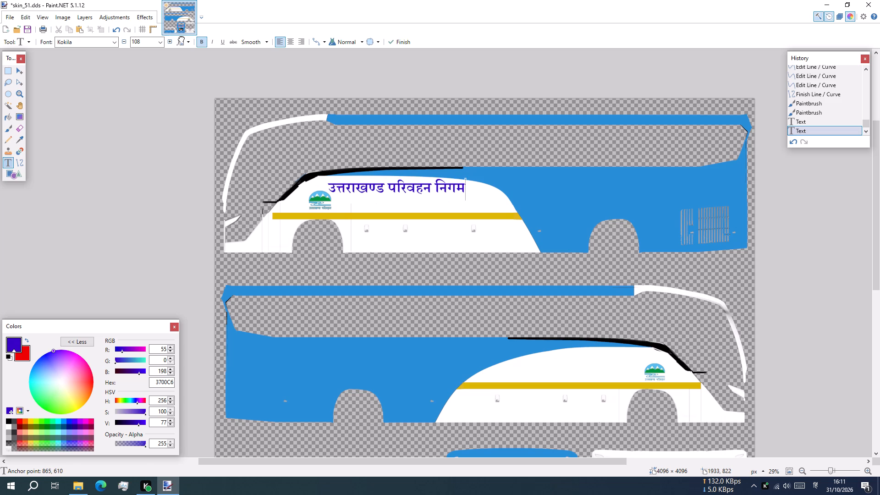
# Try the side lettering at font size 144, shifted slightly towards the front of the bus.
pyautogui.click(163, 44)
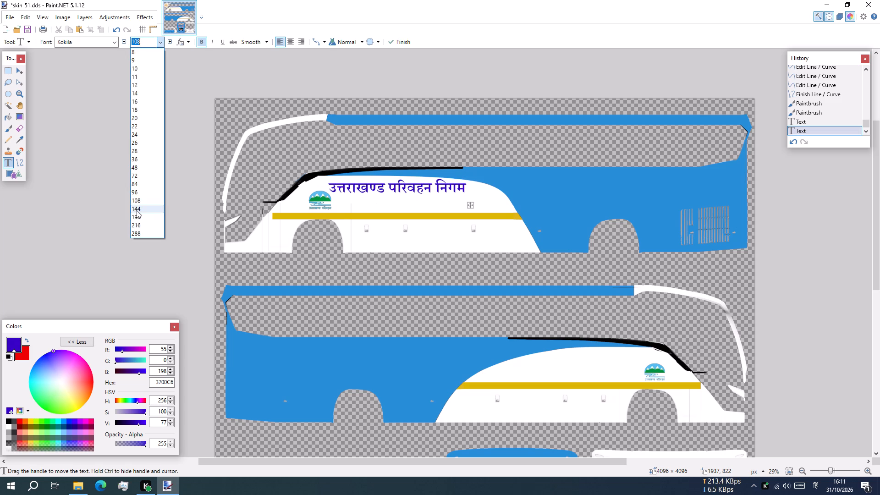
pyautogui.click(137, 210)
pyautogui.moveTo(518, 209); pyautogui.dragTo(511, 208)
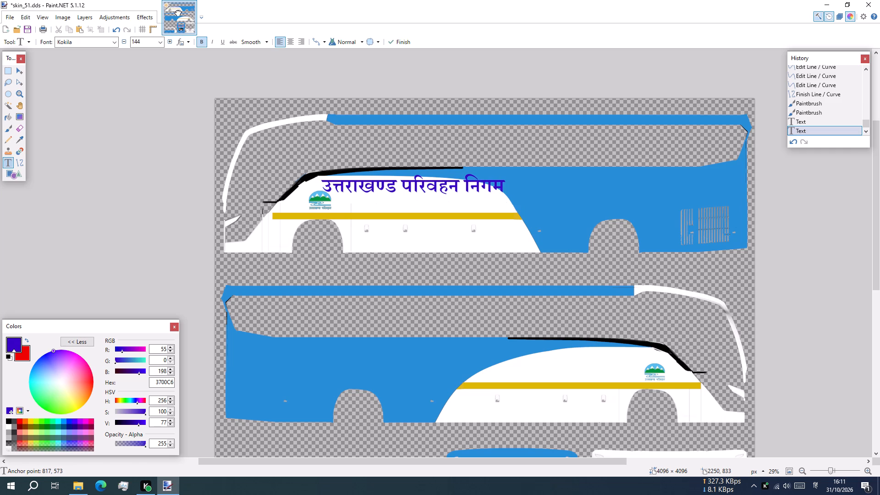
# Set the side lettering's font size to 120.
pyautogui.click(143, 43)
pyautogui.tripleClick(143, 43)
pyautogui.tripleClick(143, 43)
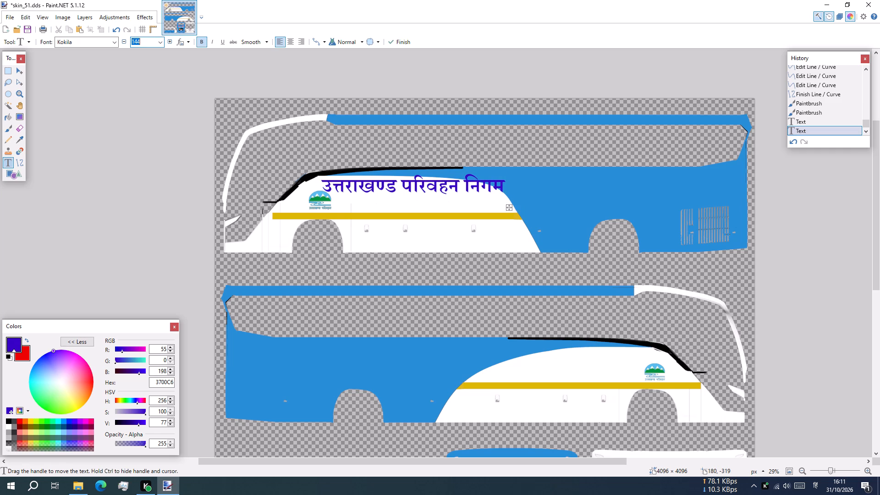
pyautogui.write('1200')
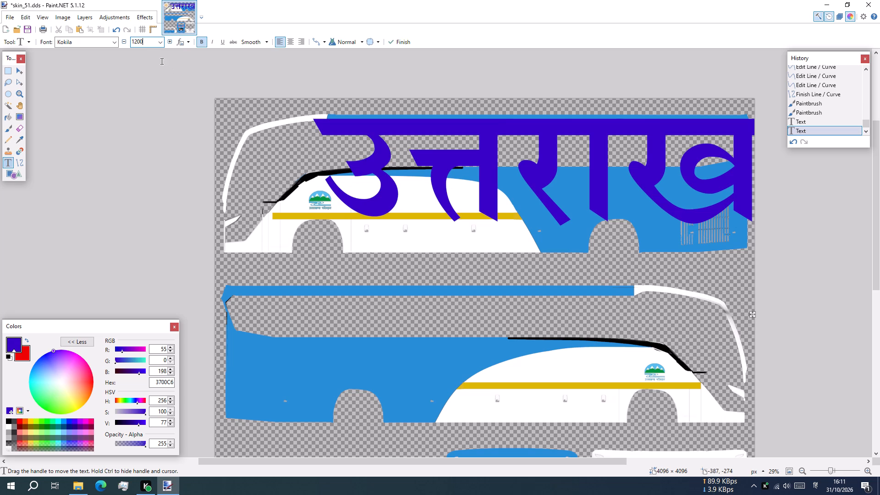
pyautogui.press('BackSpace')
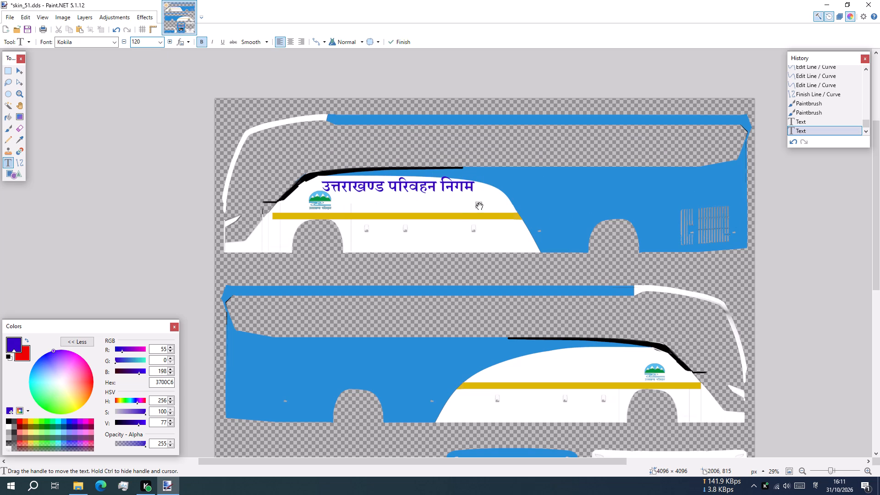
# Position the उत्तराखण्ड परिवहन निगम lettering just behind the logo, within the white panel of the upper bus side.
pyautogui.moveTo(479, 206); pyautogui.dragTo(479, 208)
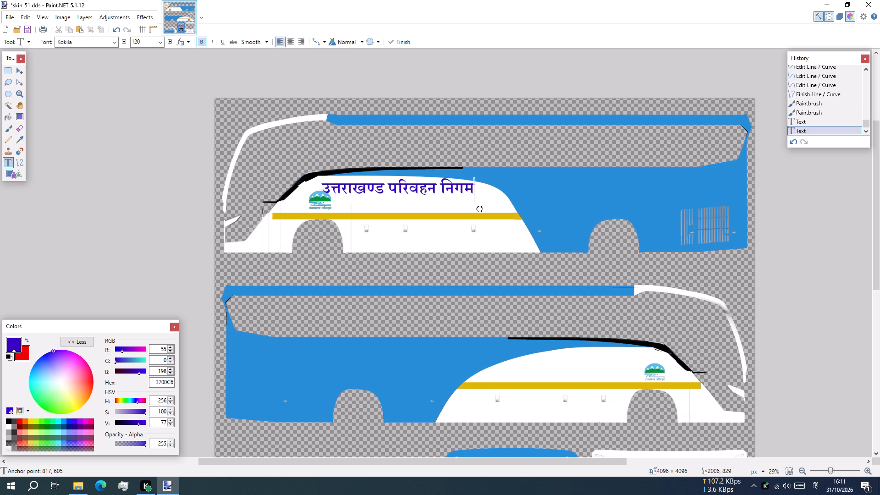
pyautogui.moveTo(479, 208); pyautogui.dragTo(466, 205)
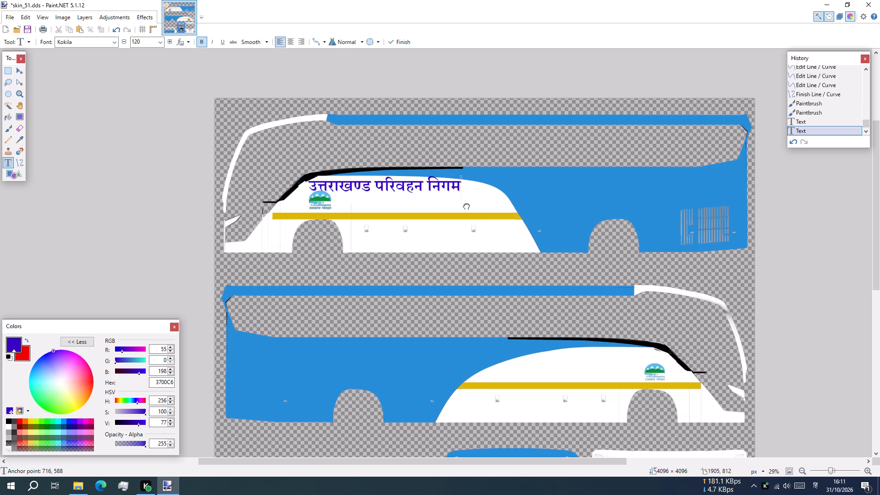
pyautogui.moveTo(466, 205); pyautogui.dragTo(478, 209)
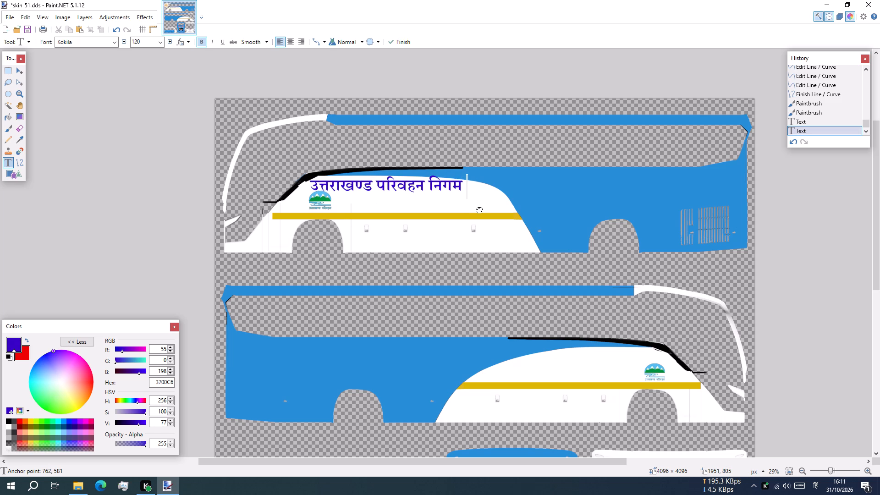
pyautogui.moveTo(478, 209); pyautogui.dragTo(478, 207)
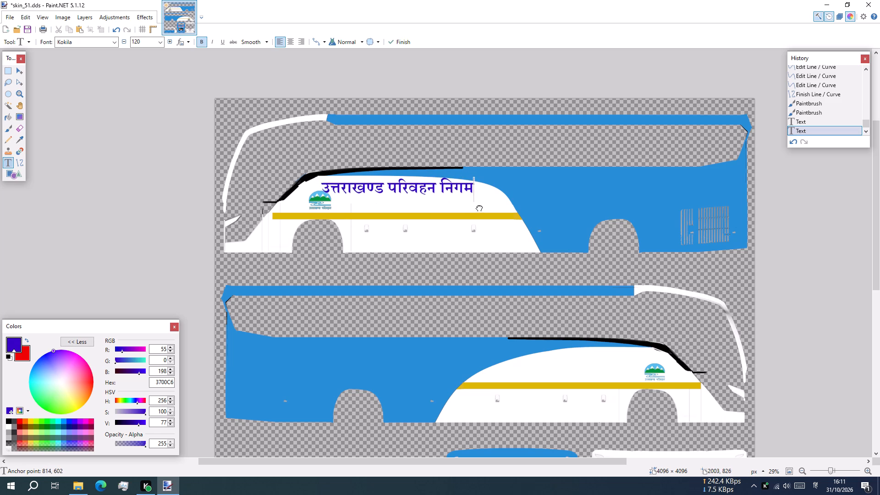
pyautogui.moveTo(478, 207); pyautogui.dragTo(481, 207)
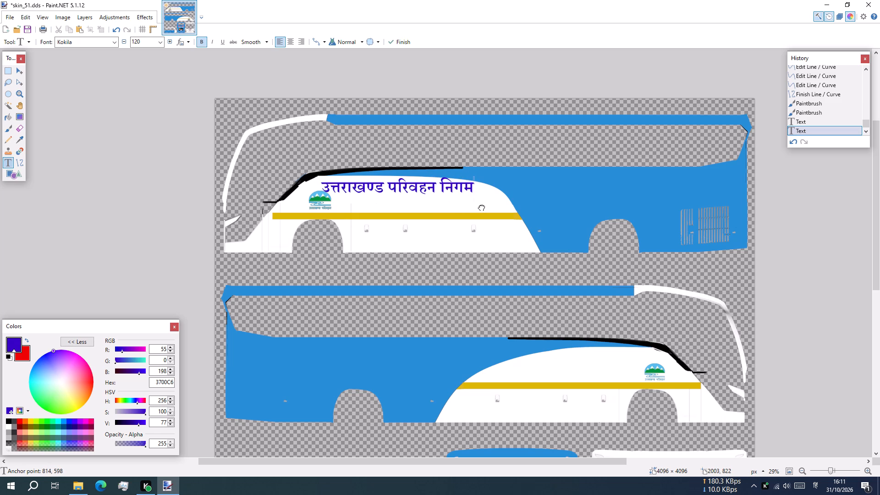
pyautogui.moveTo(481, 207); pyautogui.dragTo(483, 208)
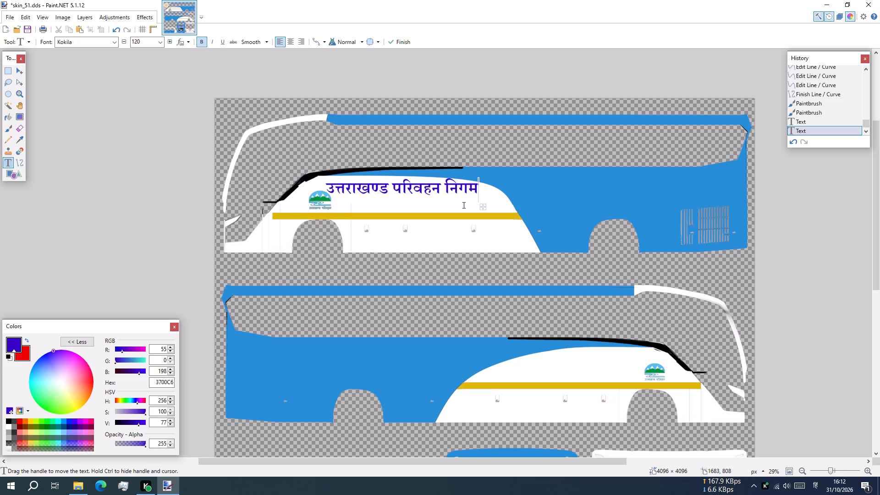
pyautogui.moveTo(481, 206); pyautogui.dragTo(484, 207)
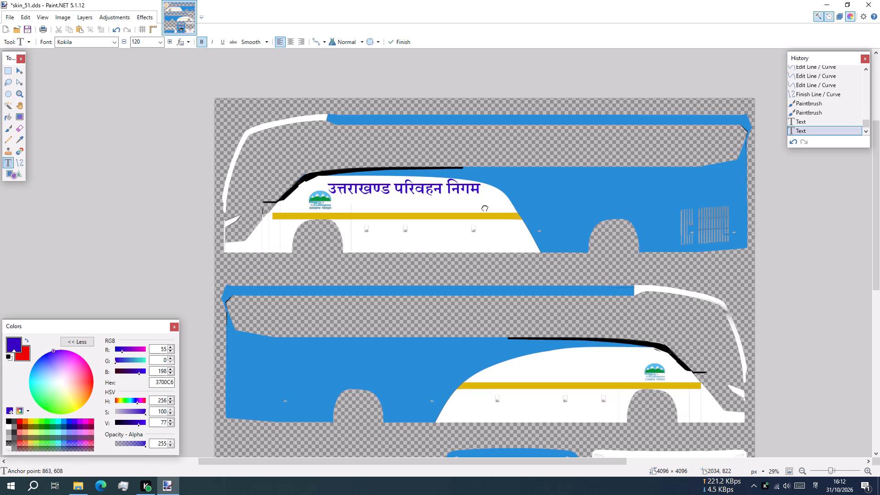
pyautogui.moveTo(484, 207); pyautogui.dragTo(488, 212)
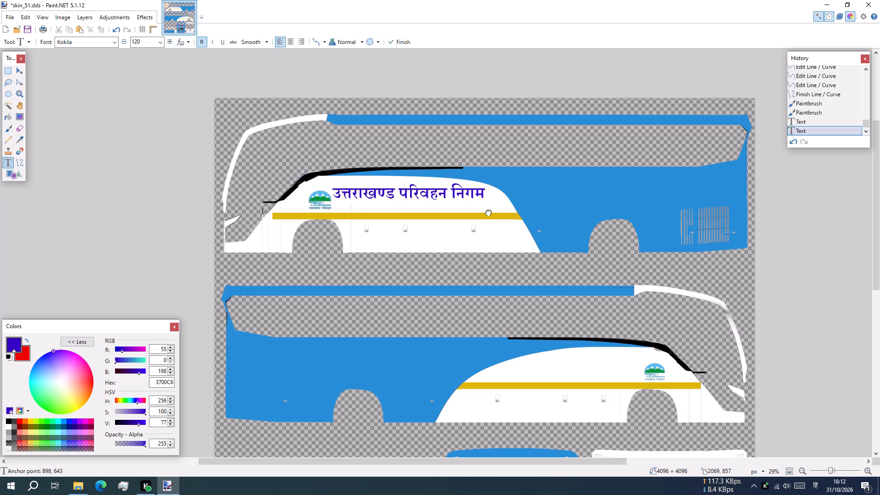
pyautogui.moveTo(488, 212); pyautogui.dragTo(488, 208)
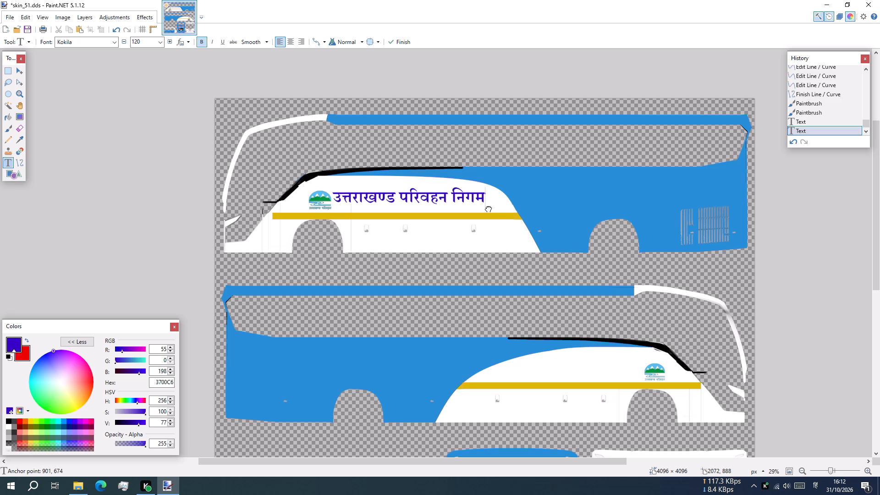
pyautogui.moveTo(488, 208); pyautogui.dragTo(484, 208)
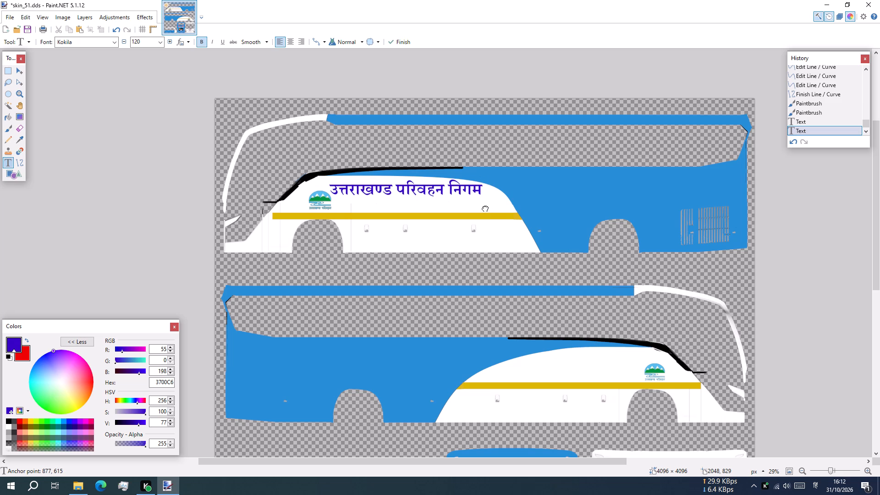
pyautogui.moveTo(484, 208); pyautogui.dragTo(485, 207)
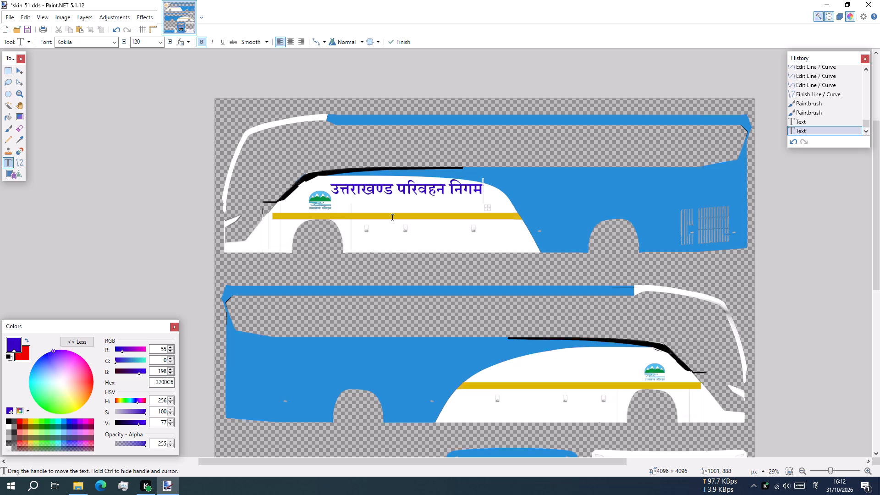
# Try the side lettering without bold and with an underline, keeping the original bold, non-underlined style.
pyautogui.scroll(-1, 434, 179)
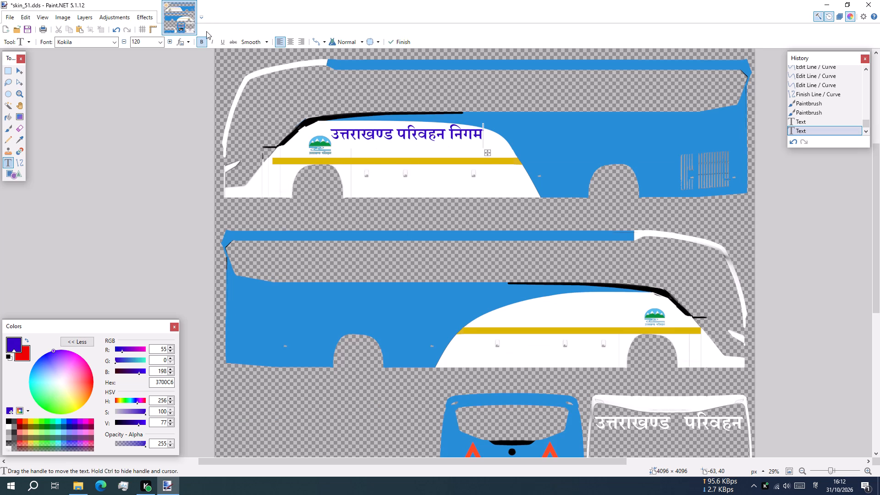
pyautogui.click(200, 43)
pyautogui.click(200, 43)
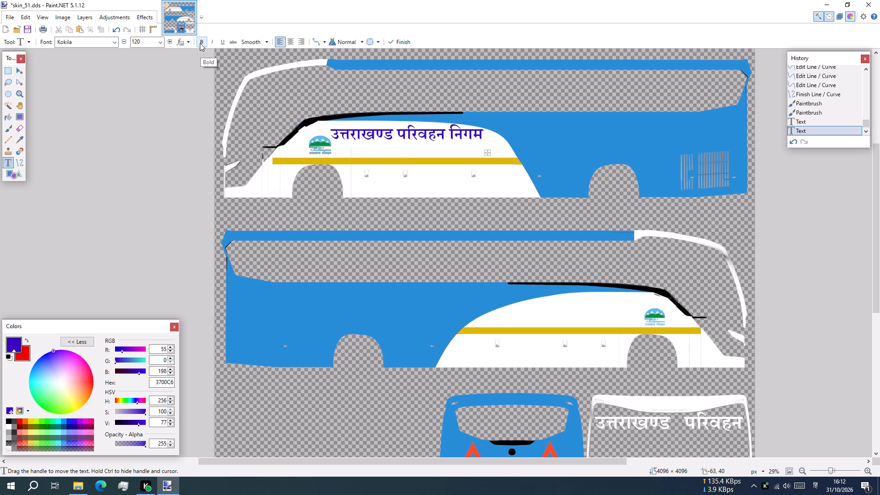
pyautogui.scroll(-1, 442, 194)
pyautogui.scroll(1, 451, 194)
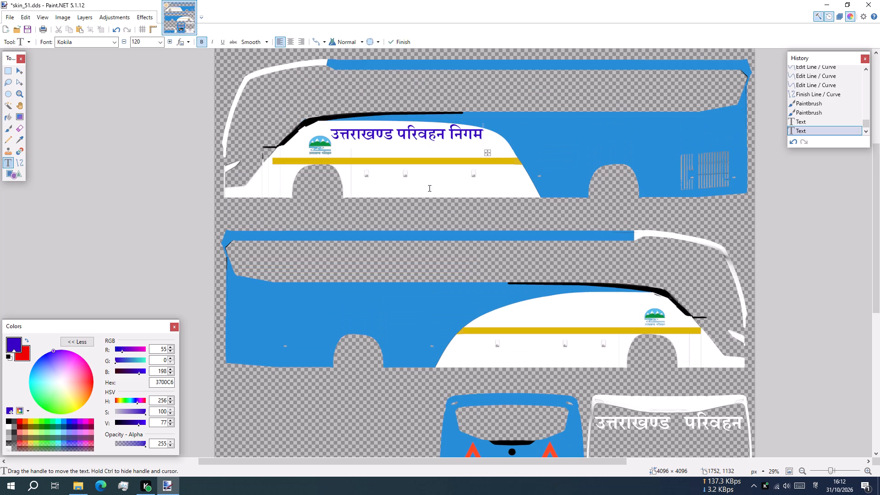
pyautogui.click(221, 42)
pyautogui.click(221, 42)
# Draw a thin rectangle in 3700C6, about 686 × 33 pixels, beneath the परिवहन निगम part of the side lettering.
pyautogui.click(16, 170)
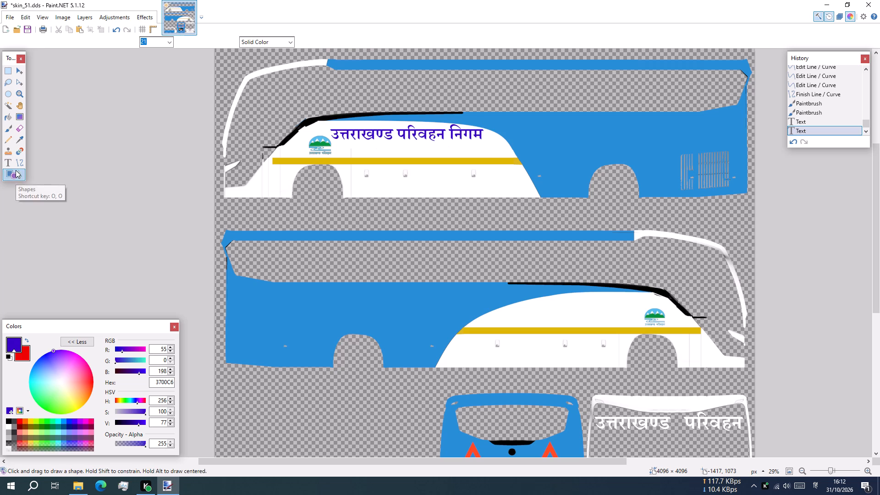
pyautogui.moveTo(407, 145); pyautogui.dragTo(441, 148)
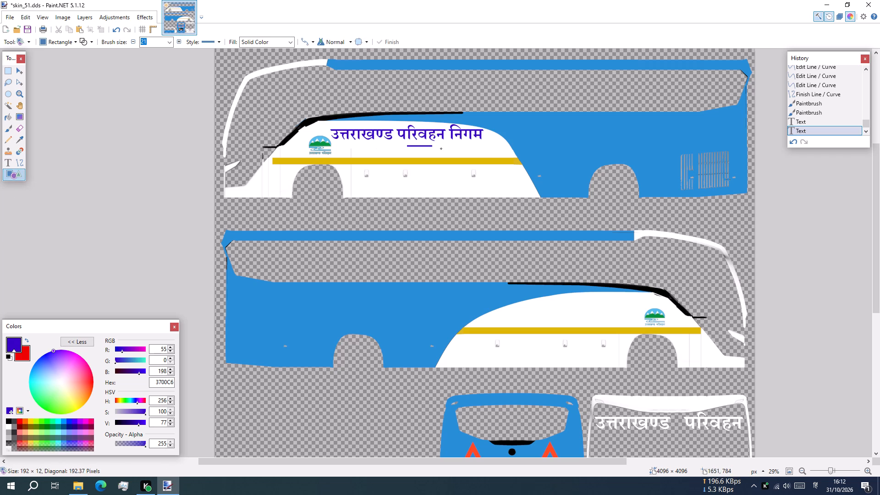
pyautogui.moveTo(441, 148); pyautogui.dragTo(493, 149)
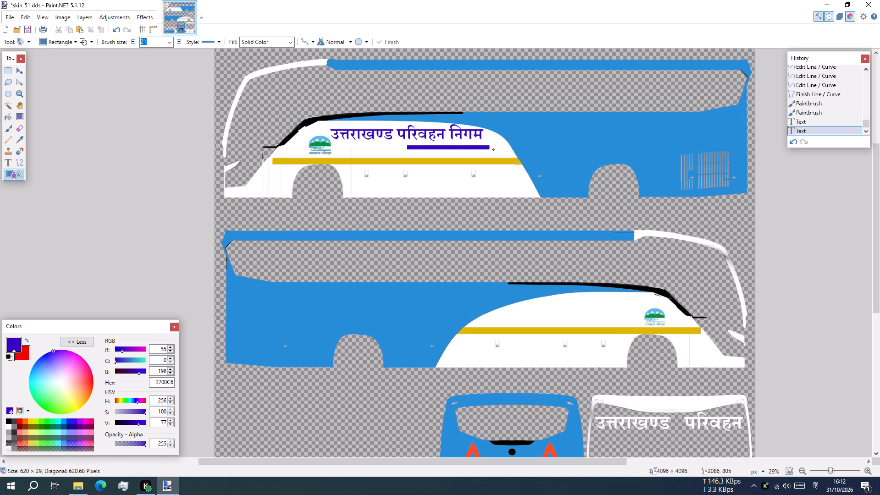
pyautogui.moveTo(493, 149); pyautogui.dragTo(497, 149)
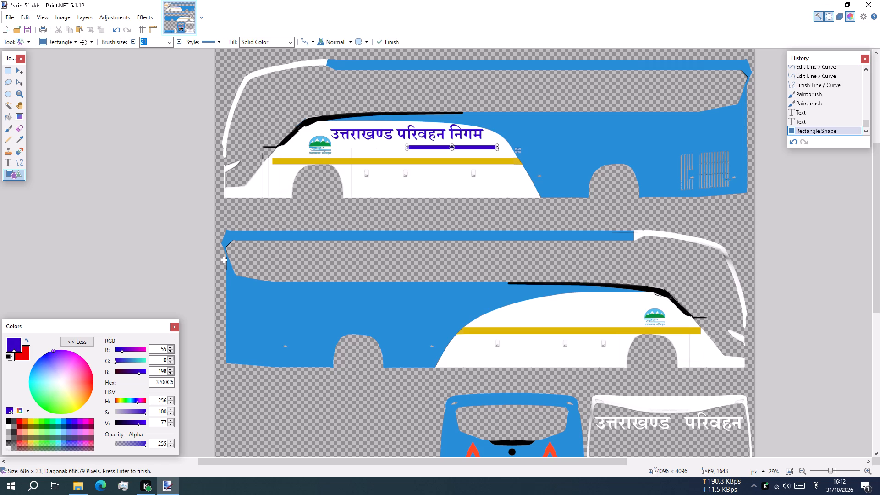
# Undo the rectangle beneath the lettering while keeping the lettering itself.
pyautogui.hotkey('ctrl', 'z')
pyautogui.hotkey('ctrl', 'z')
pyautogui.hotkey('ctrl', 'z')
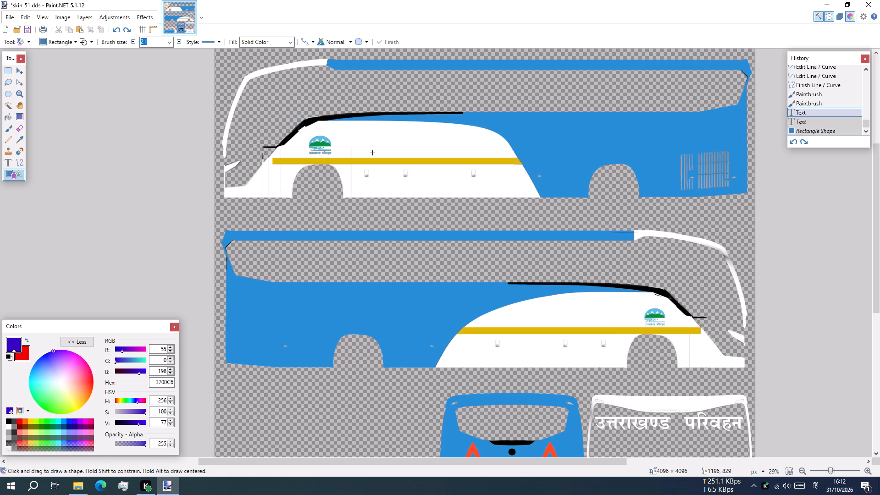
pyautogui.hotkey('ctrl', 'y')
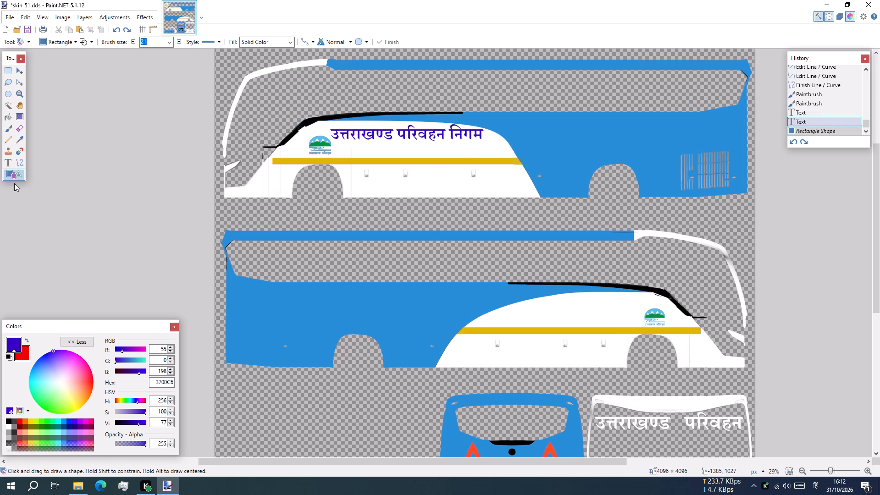
# Start a text line with उ on the lower bus side's white panel, in bold Kokila size 120 and colour 3700C6.
pyautogui.click(7, 168)
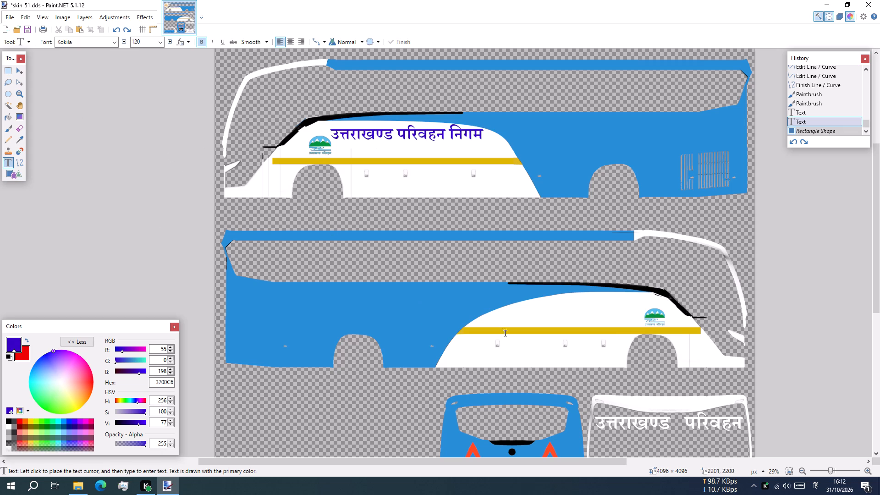
pyautogui.click(506, 310)
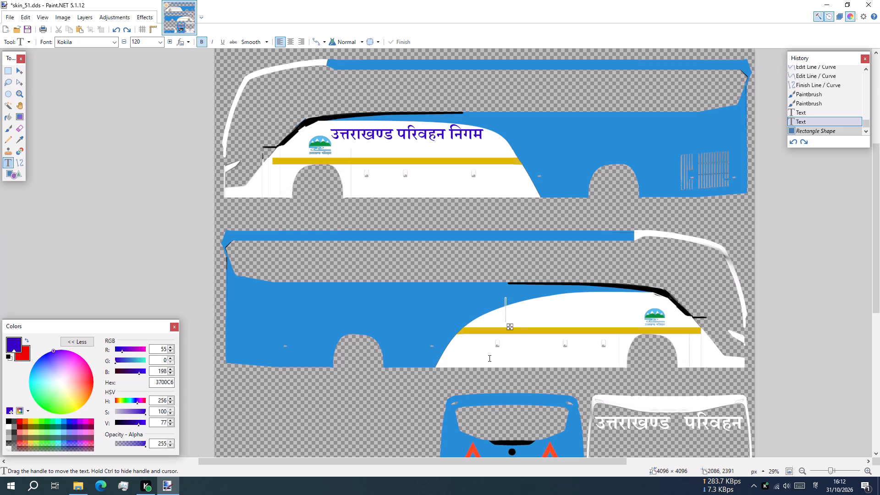
pyautogui.press('BackSpace')
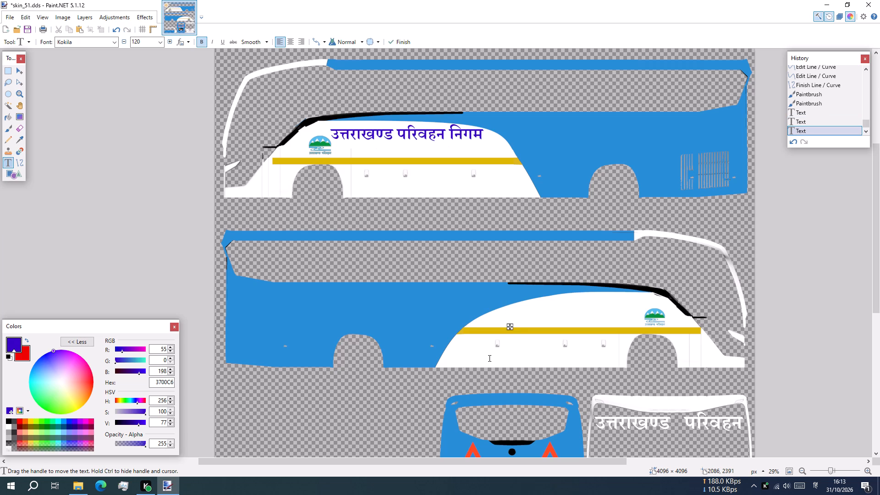
pyautogui.write('उु')
pyautogui.press('BackSpace')
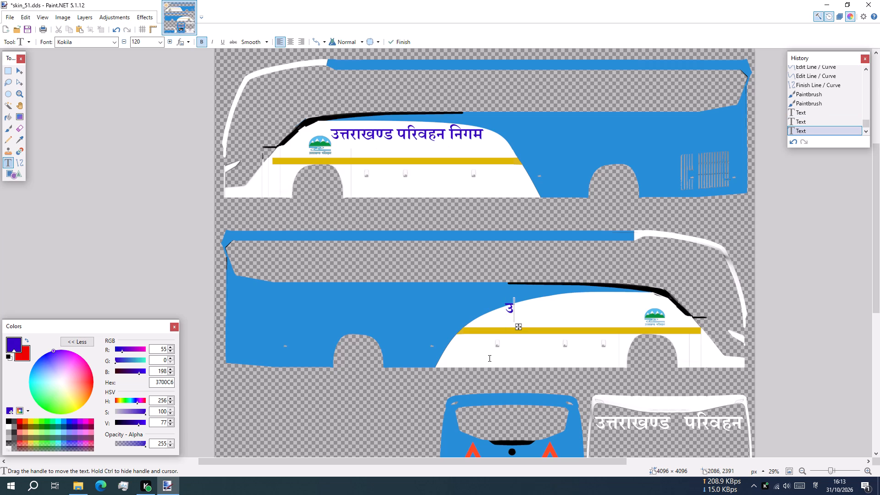
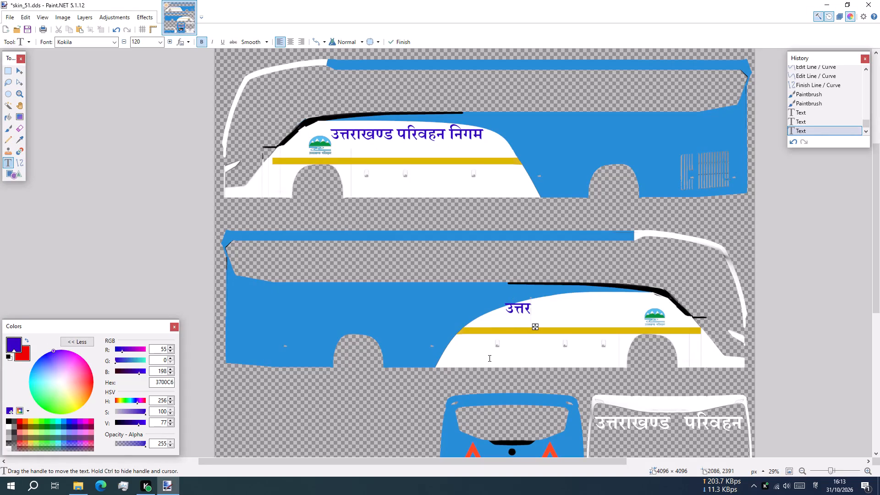
# Complete the word उत्तराखण्ड in the lettering on the lower bus side's white panel, followed by a space.
pyautogui.write('खख')
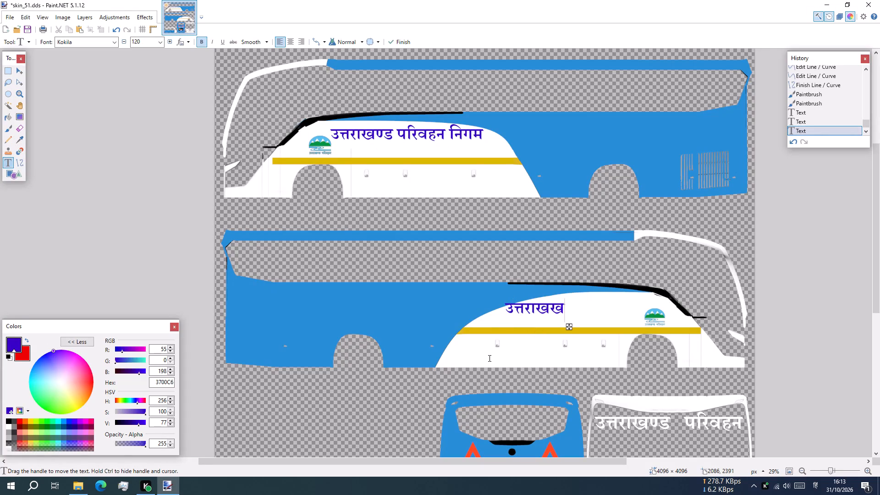
pyautogui.press('BackSpace')
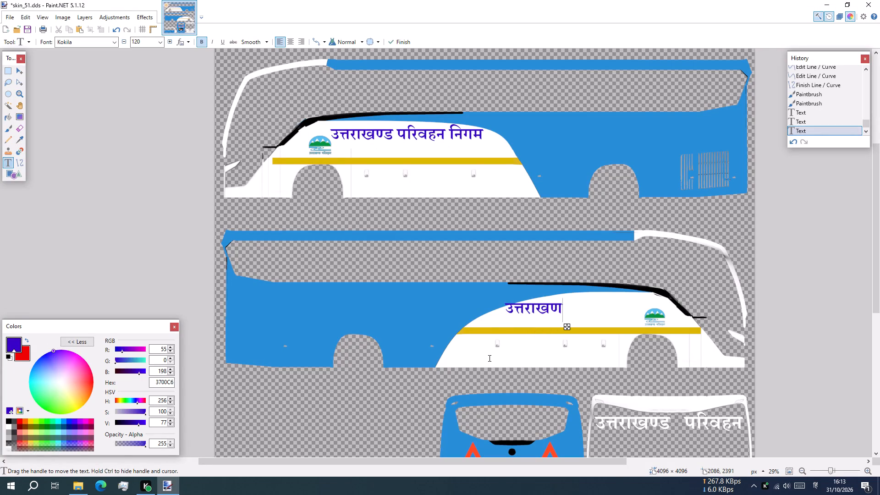
pyautogui.press('BackSpace')
pyautogui.press('BackSpace')
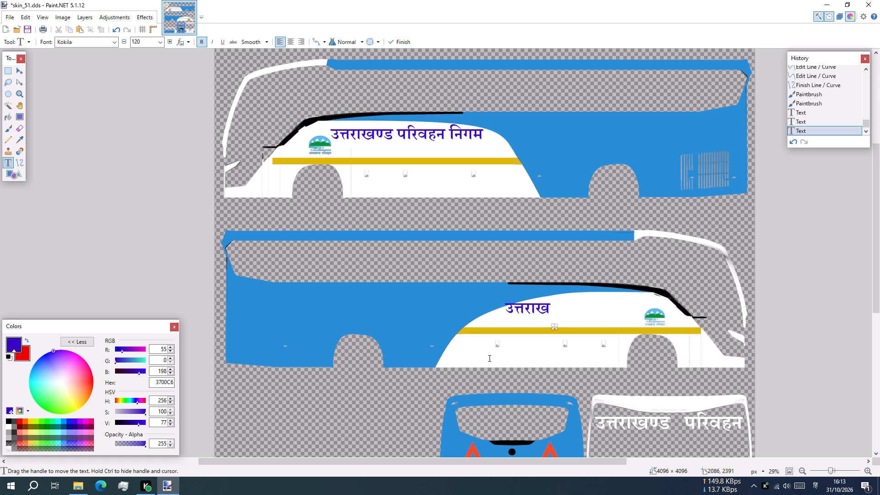
pyautogui.write('णम')
pyautogui.press('BackSpace')
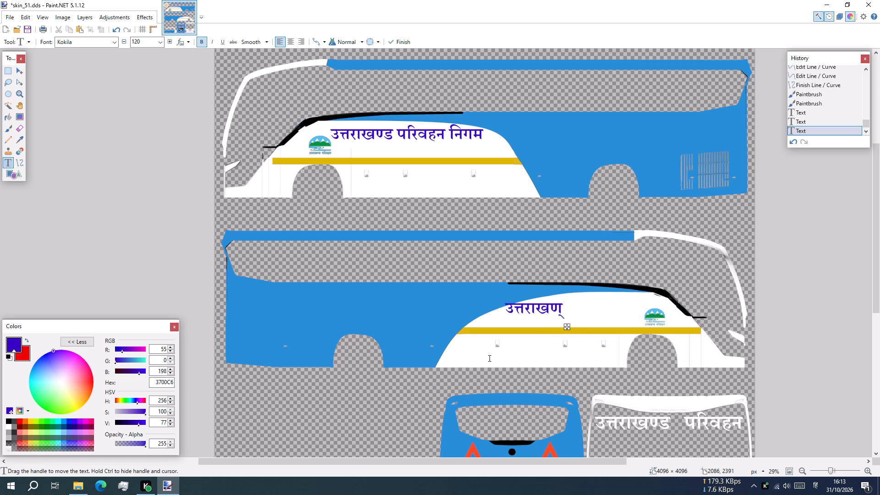
pyautogui.write('ड')
pyautogui.press('space')
# Add the word परिवहन after उत्तराखण्ड in the lower side's lettering.
pyautogui.write('रर')
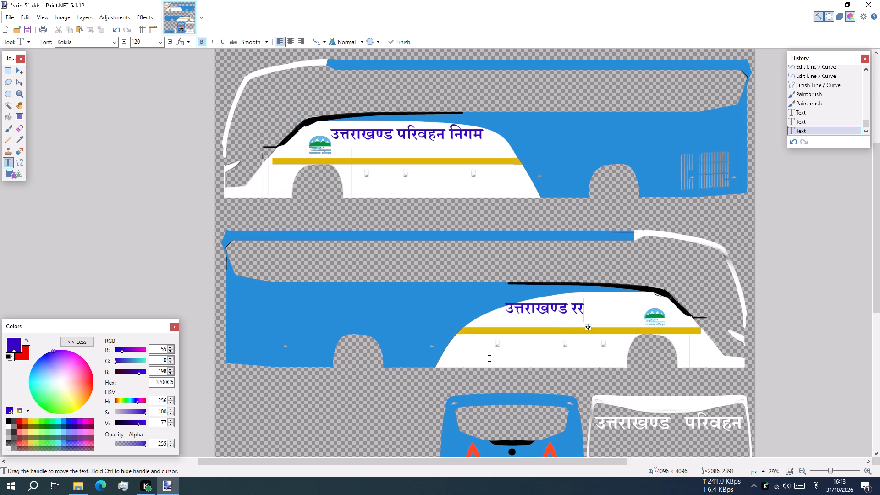
pyautogui.press('BackSpace')
pyautogui.press('BackSpace')
pyautogui.write('परिि')
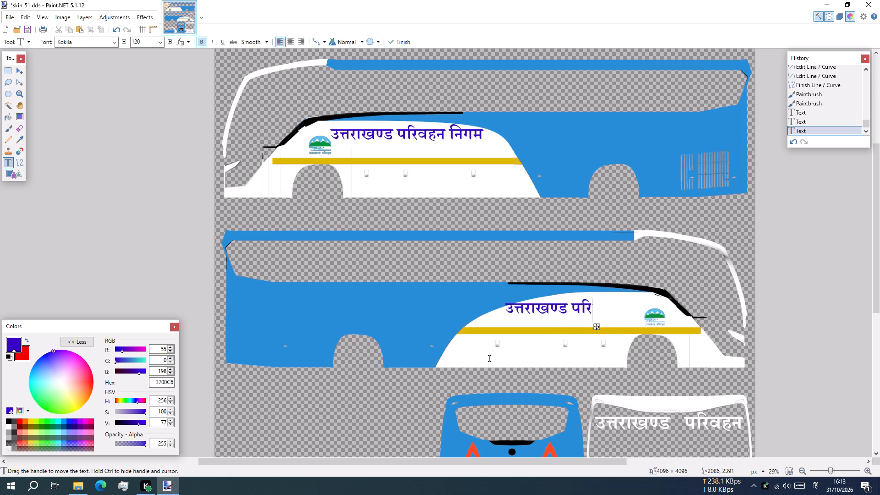
pyautogui.press('BackSpace')
pyautogui.write('वह')
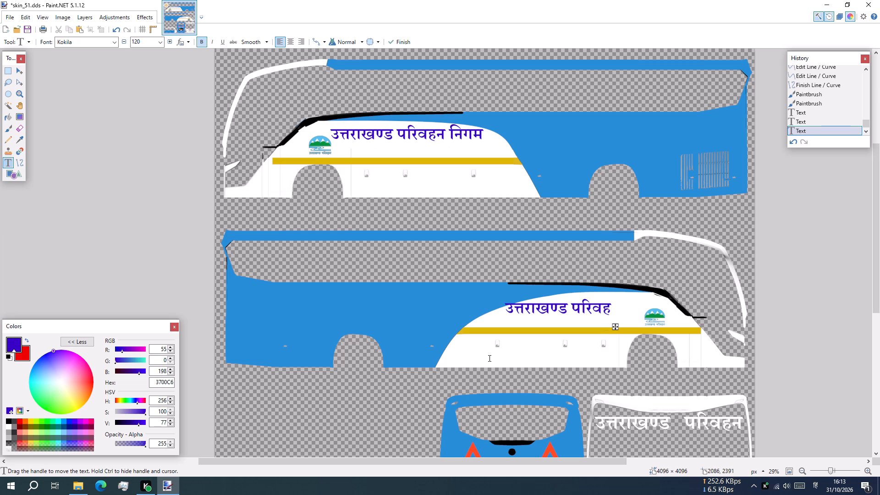
pyautogui.write('वव')
pyautogui.press('BackSpace')
pyautogui.press('BackSpace')
pyautogui.write('न न््')
pyautogui.press('BackSpace')
pyautogui.press('BackSpace')
pyautogui.press('BackSpace')
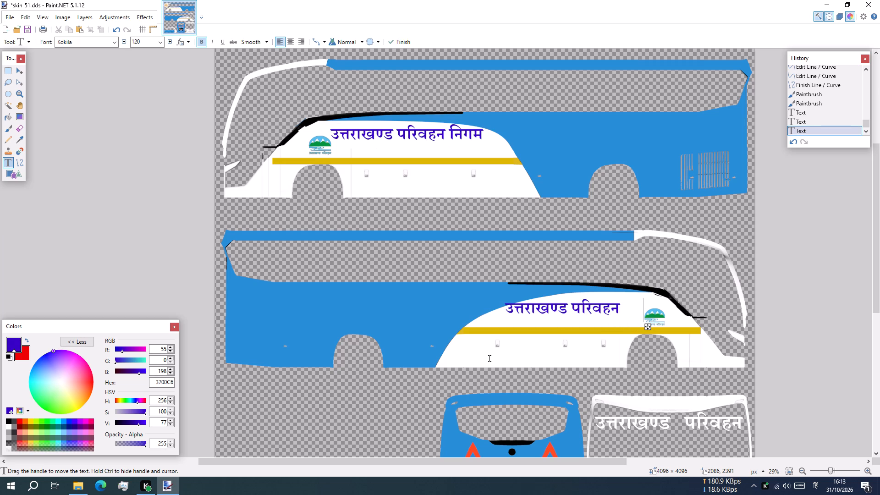
pyautogui.press('BackSpace')
pyautogui.press('BackSpace')
# Add the final word निगम, so the lower side's lettering reads उत्तराखण्ड परिवहन निगम.
pyautogui.write('नि')
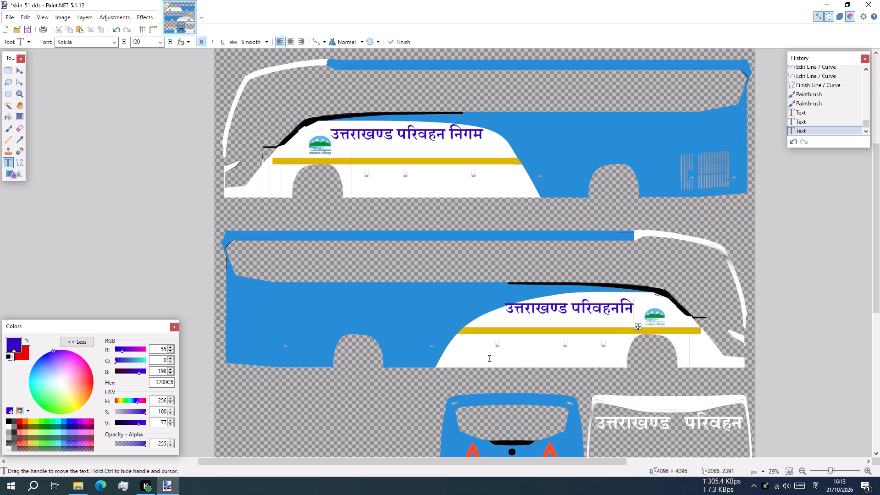
pyautogui.press('BackSpace')
pyautogui.press('BackSpace')
pyautogui.press('space')
pyautogui.write('ननि')
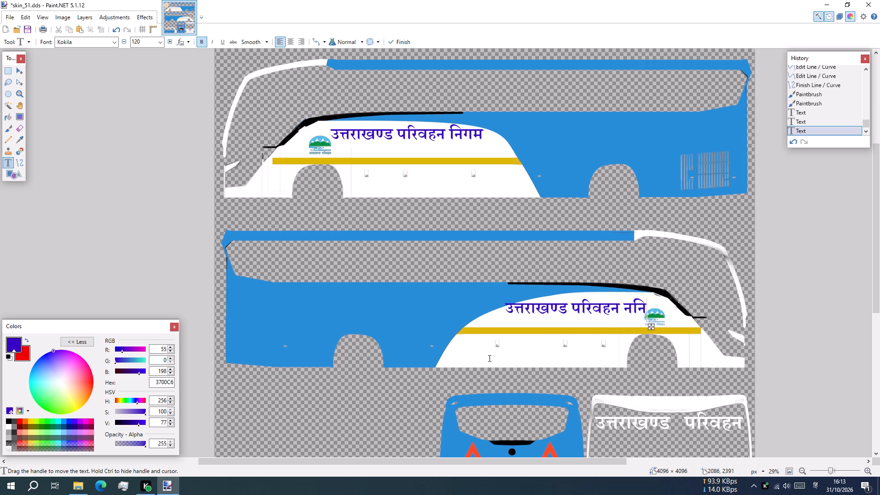
pyautogui.press('BackSpace')
pyautogui.press('BackSpace')
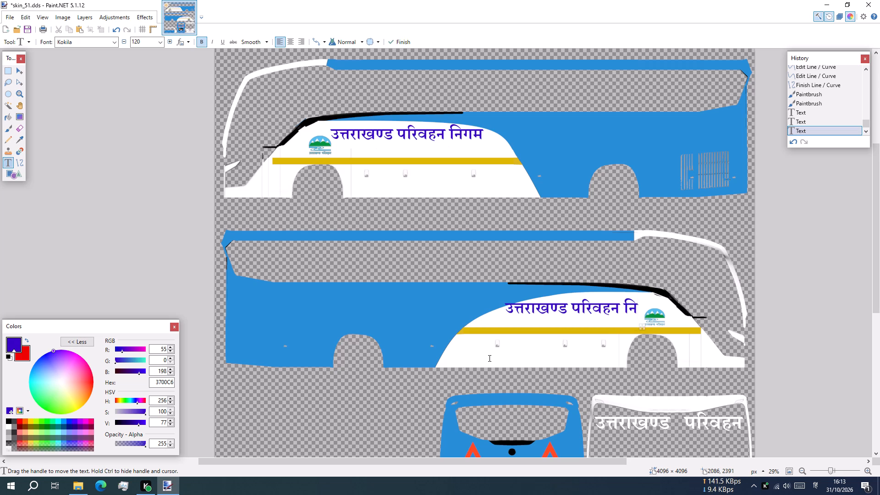
pyautogui.write('मम')
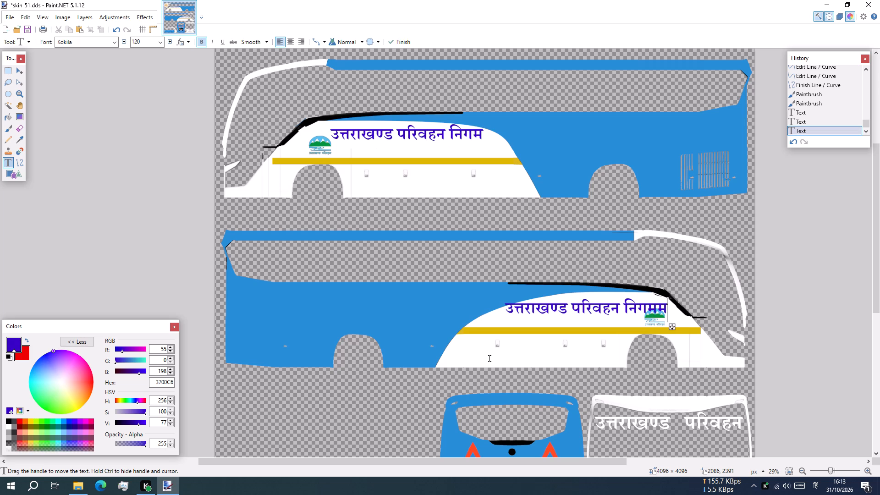
pyautogui.press('BackSpace')
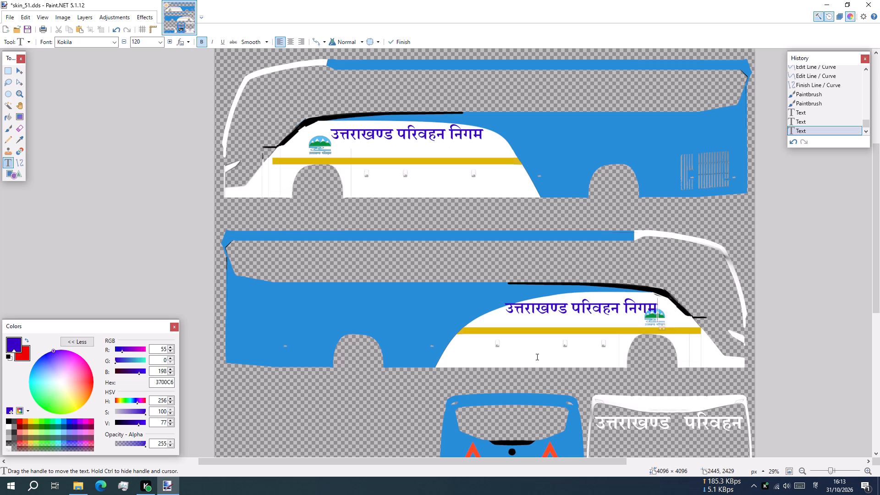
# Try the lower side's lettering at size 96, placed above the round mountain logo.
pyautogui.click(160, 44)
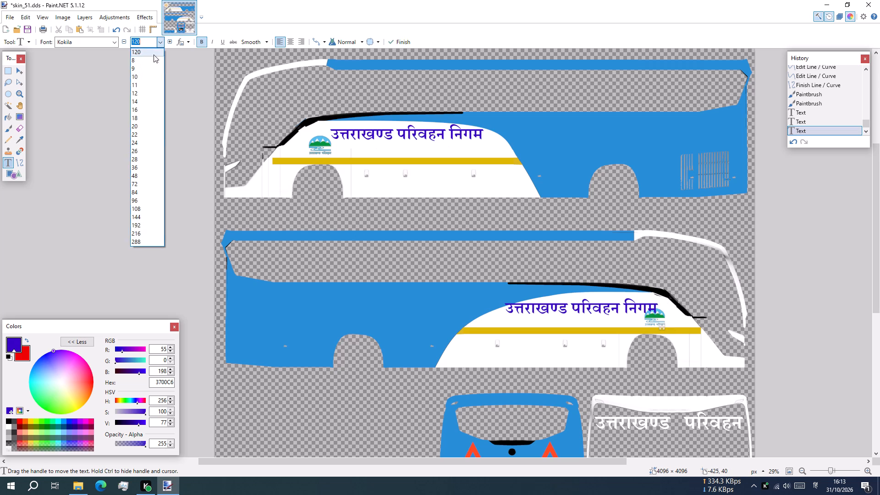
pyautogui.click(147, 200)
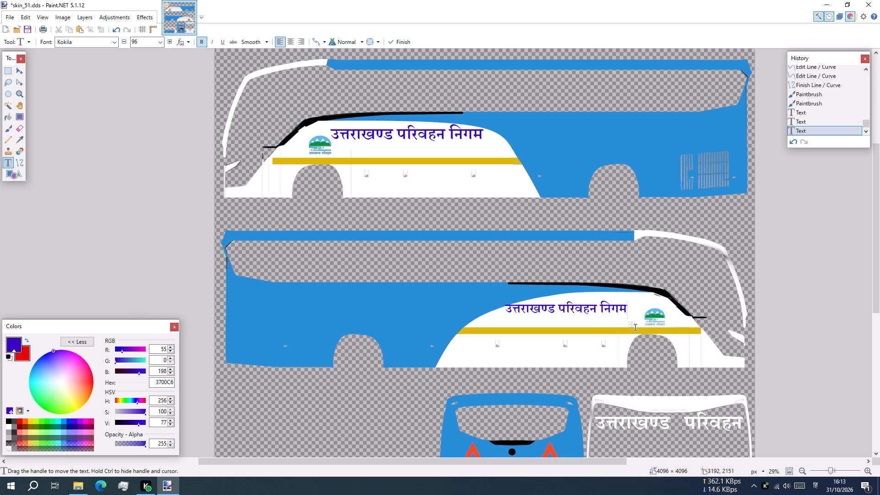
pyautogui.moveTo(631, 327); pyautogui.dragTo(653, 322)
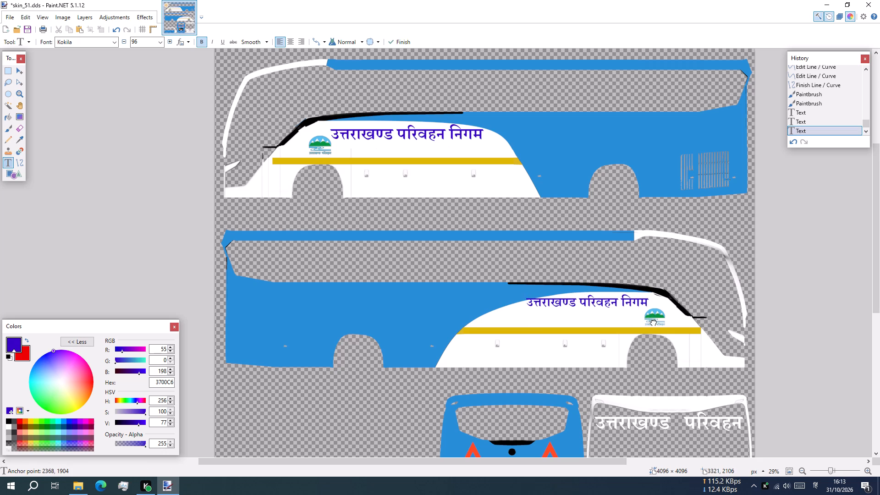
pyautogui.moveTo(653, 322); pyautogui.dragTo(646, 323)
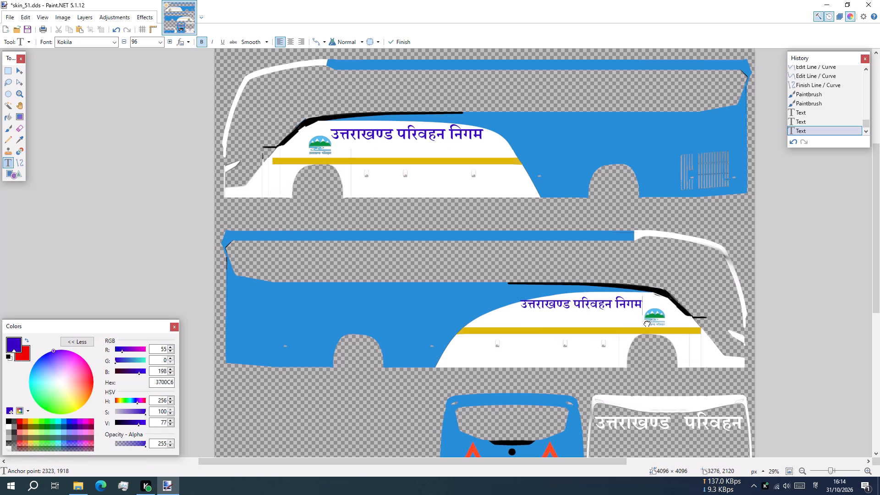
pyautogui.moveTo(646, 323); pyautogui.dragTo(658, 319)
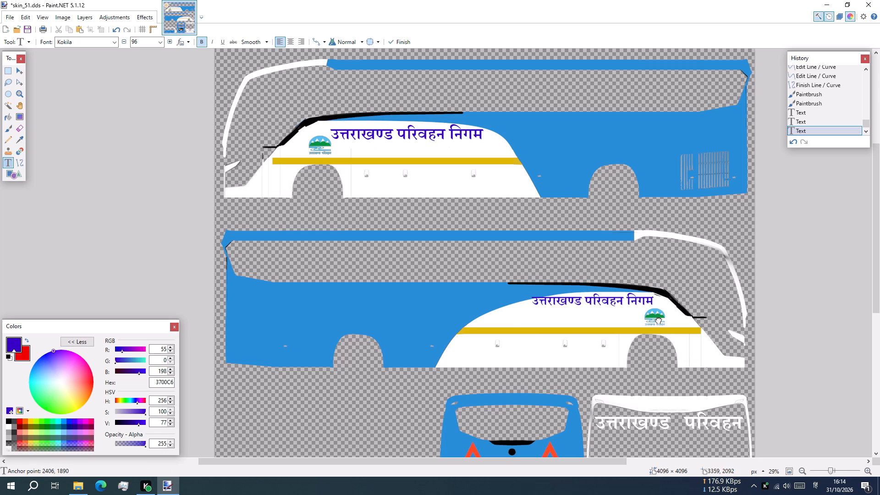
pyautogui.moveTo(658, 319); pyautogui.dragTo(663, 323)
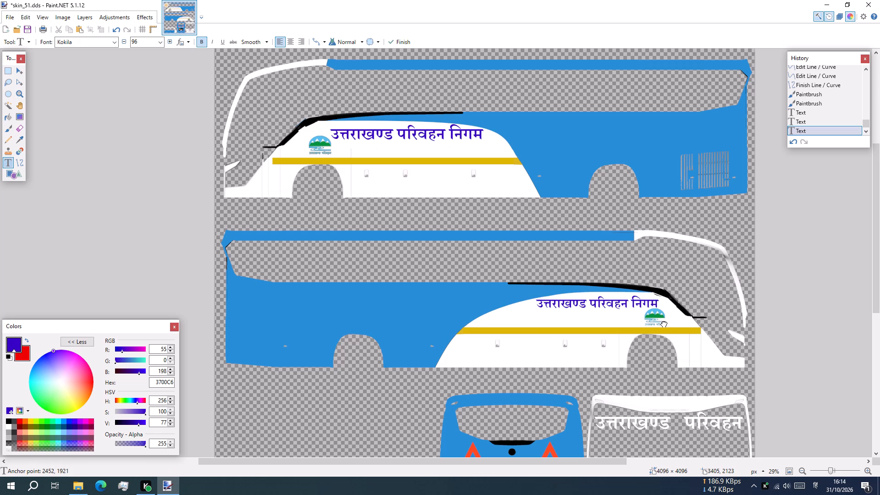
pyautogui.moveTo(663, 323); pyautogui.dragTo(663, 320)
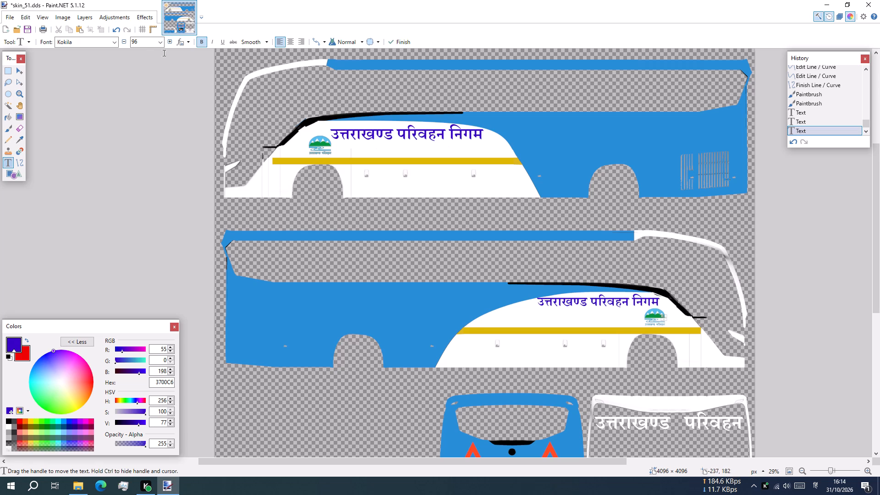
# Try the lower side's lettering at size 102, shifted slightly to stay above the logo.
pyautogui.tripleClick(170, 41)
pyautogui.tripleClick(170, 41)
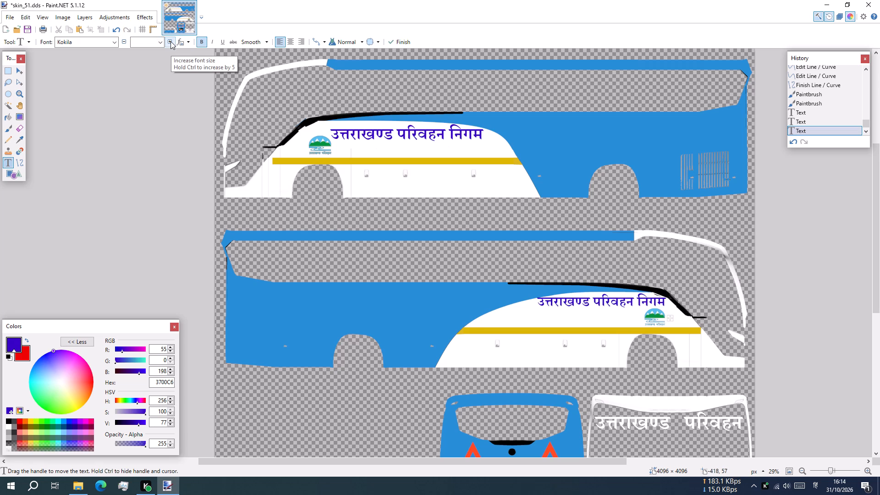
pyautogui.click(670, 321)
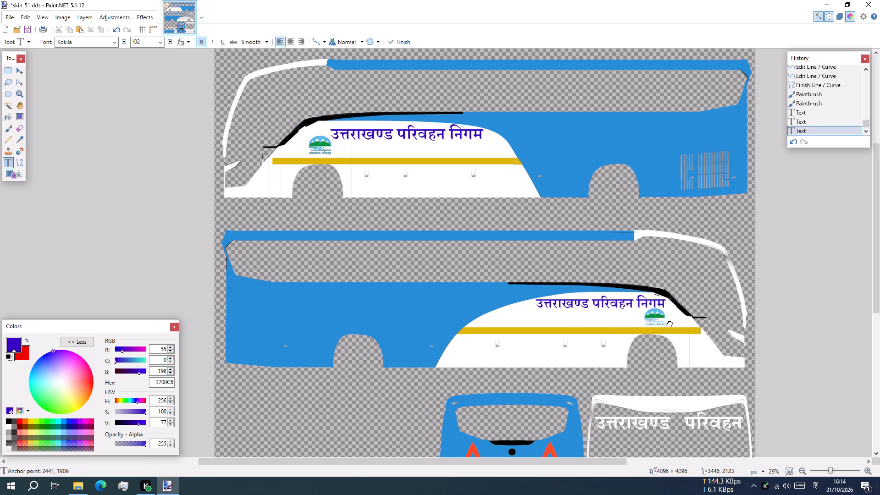
# Set the lower side's lettering to size 120 and position it just left of the logo, above the yellow stripe, anchored at about 2090, 1957.
pyautogui.scroll(-1, 590, 330)
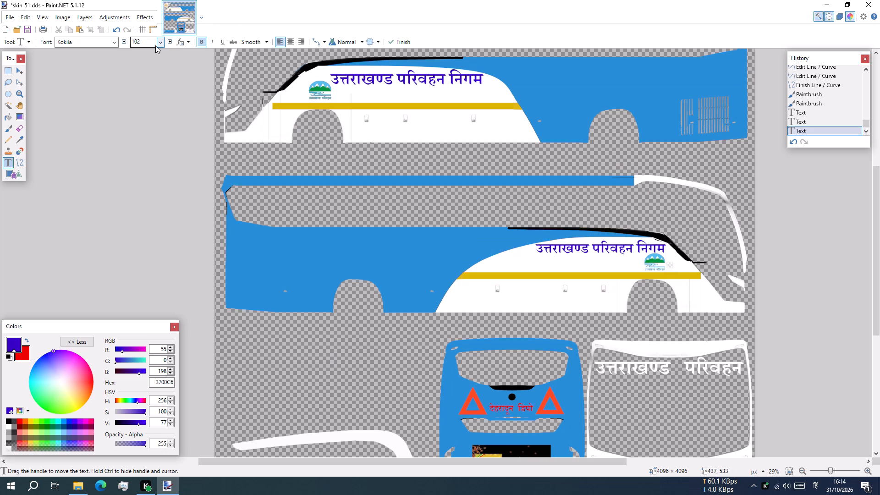
pyautogui.moveTo(144, 44); pyautogui.dragTo(82, 50)
pyautogui.write('120')
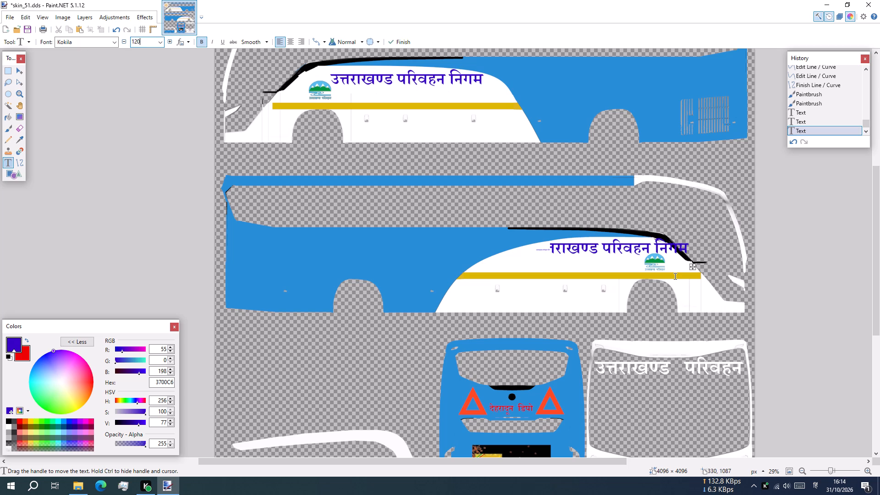
pyautogui.moveTo(691, 269); pyautogui.dragTo(665, 270)
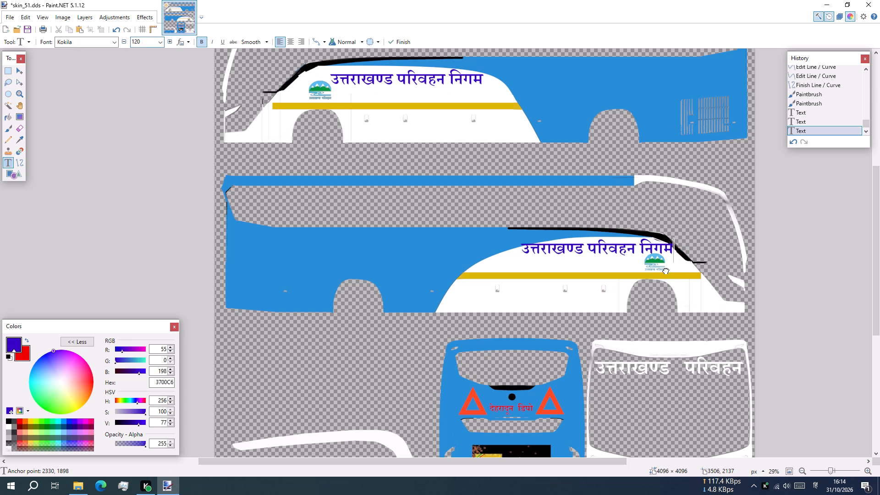
pyautogui.moveTo(665, 270); pyautogui.dragTo(637, 280)
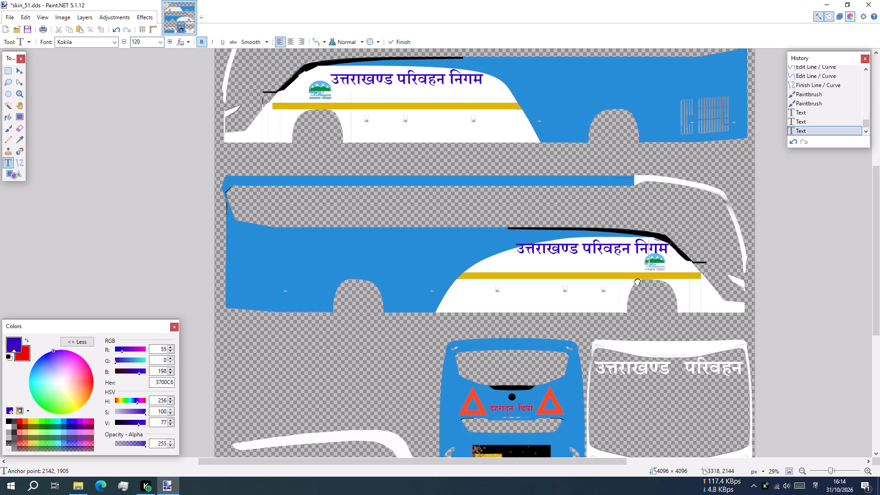
pyautogui.moveTo(637, 280); pyautogui.dragTo(642, 279)
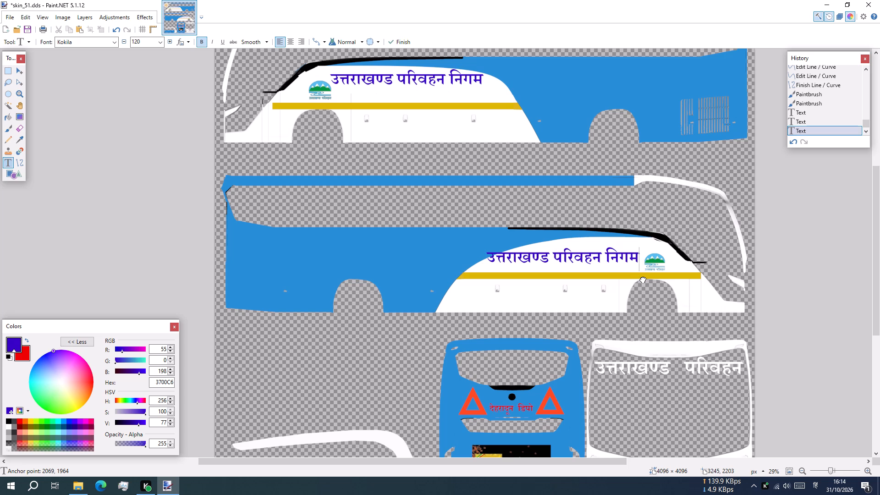
pyautogui.moveTo(642, 279); pyautogui.dragTo(648, 278)
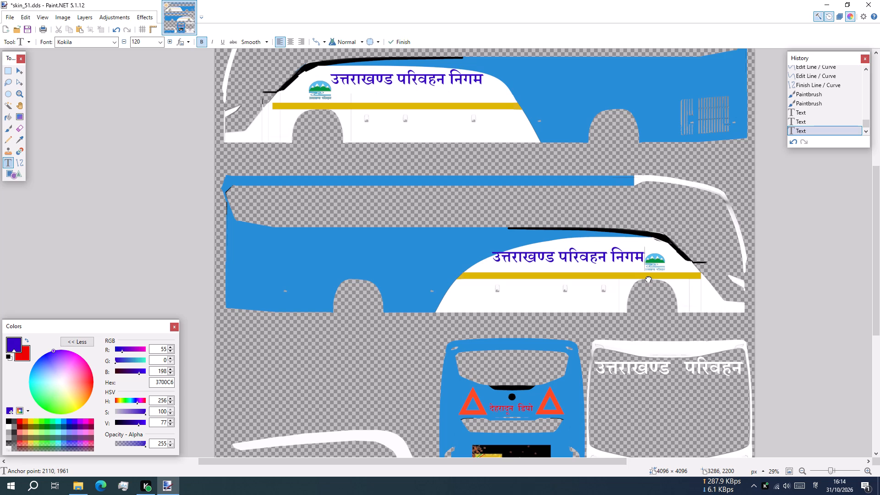
pyautogui.moveTo(648, 278); pyautogui.dragTo(647, 277)
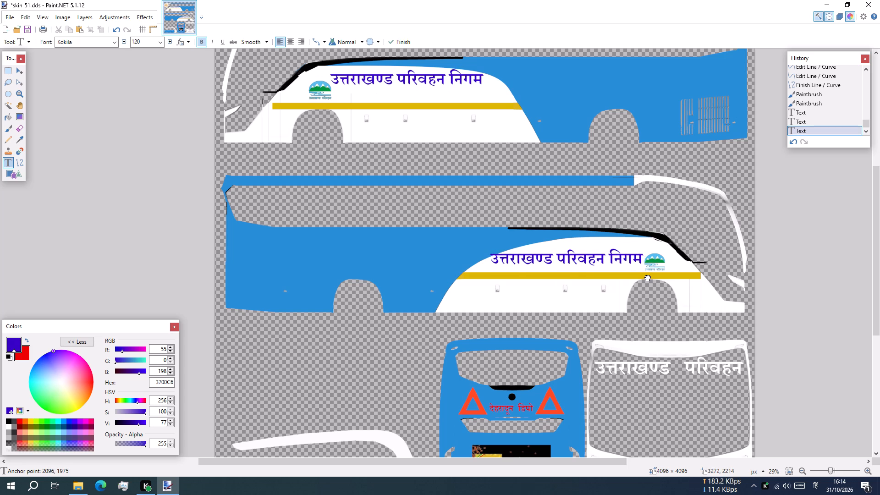
pyautogui.moveTo(647, 277); pyautogui.dragTo(648, 276)
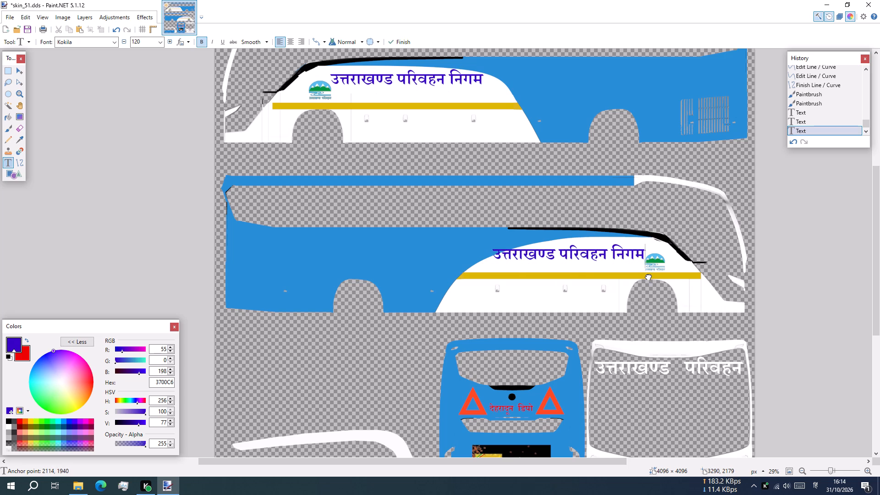
pyautogui.moveTo(648, 276); pyautogui.dragTo(647, 277)
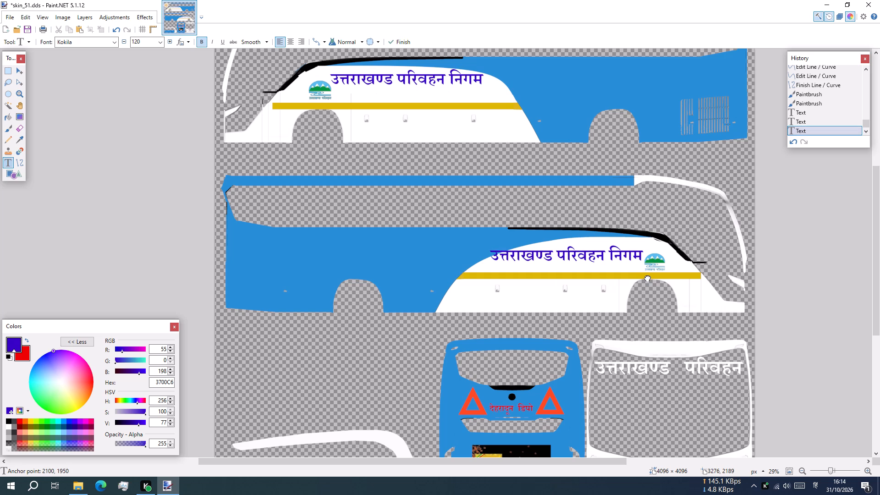
pyautogui.moveTo(647, 277); pyautogui.dragTo(644, 276)
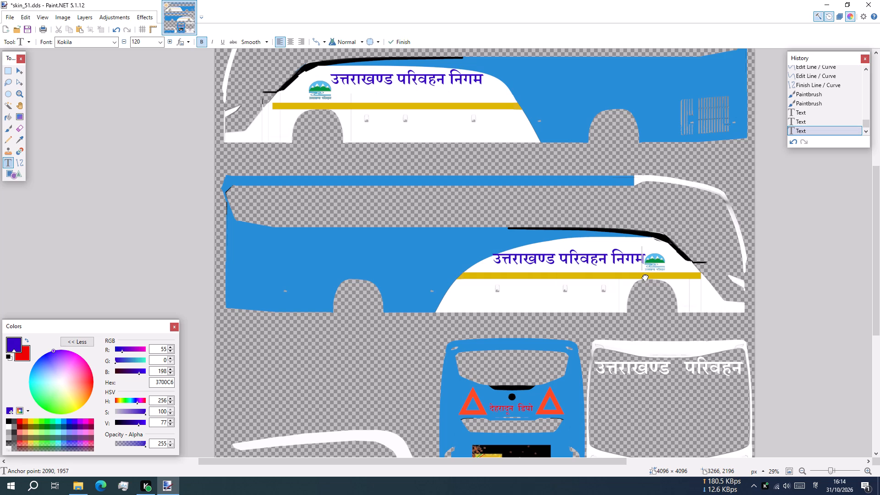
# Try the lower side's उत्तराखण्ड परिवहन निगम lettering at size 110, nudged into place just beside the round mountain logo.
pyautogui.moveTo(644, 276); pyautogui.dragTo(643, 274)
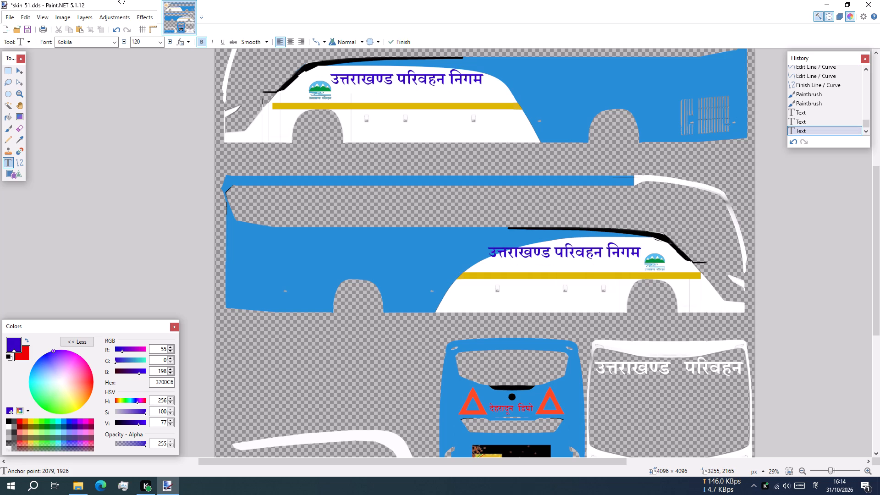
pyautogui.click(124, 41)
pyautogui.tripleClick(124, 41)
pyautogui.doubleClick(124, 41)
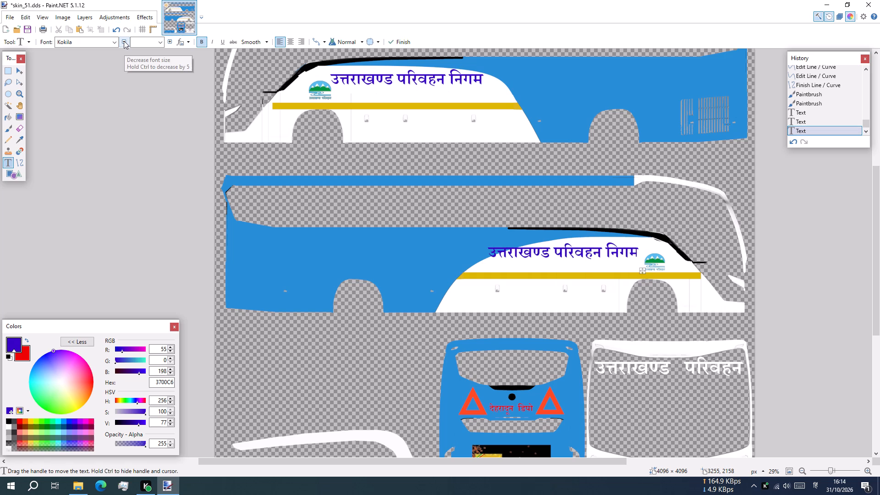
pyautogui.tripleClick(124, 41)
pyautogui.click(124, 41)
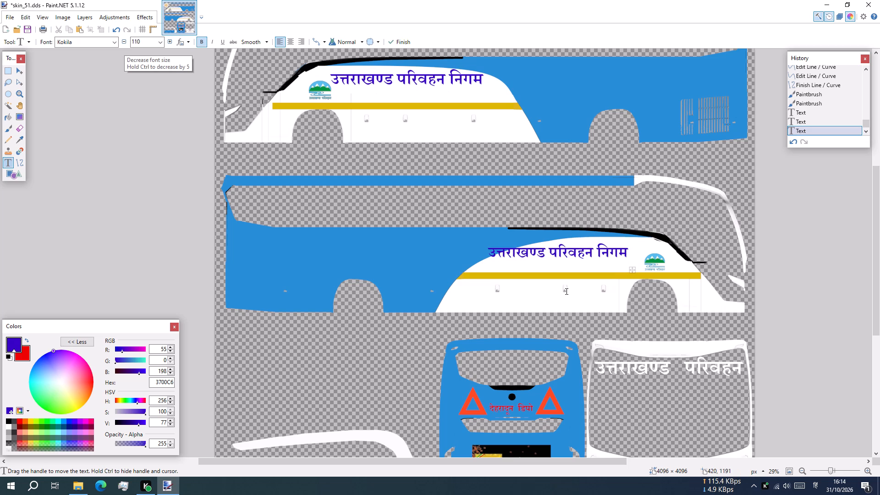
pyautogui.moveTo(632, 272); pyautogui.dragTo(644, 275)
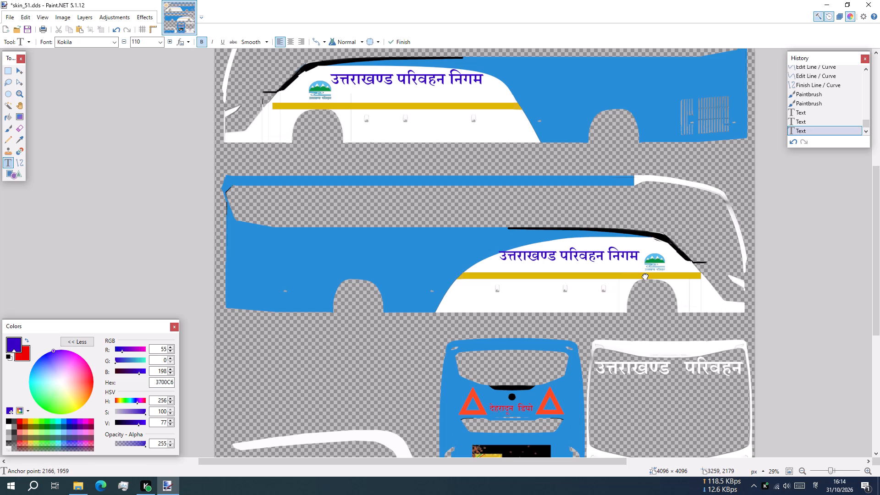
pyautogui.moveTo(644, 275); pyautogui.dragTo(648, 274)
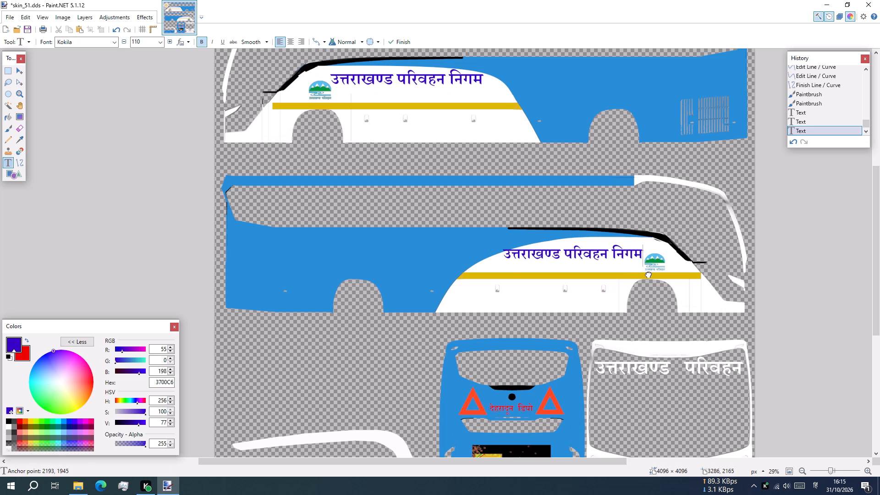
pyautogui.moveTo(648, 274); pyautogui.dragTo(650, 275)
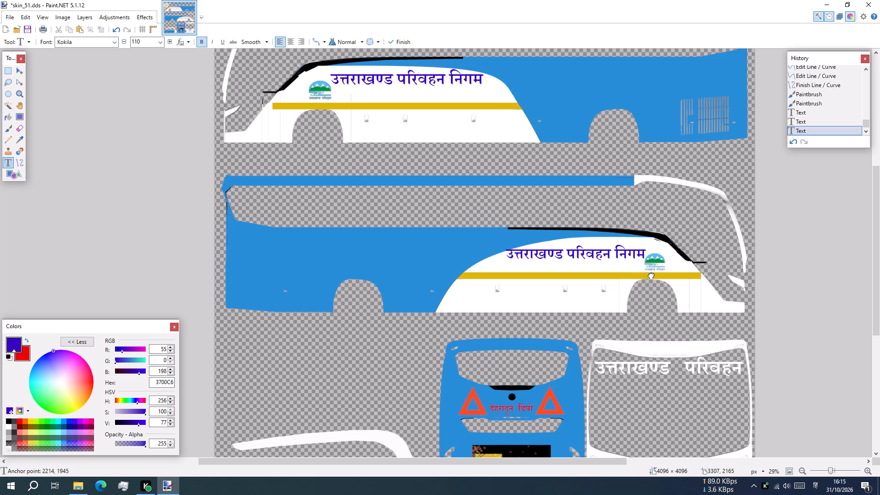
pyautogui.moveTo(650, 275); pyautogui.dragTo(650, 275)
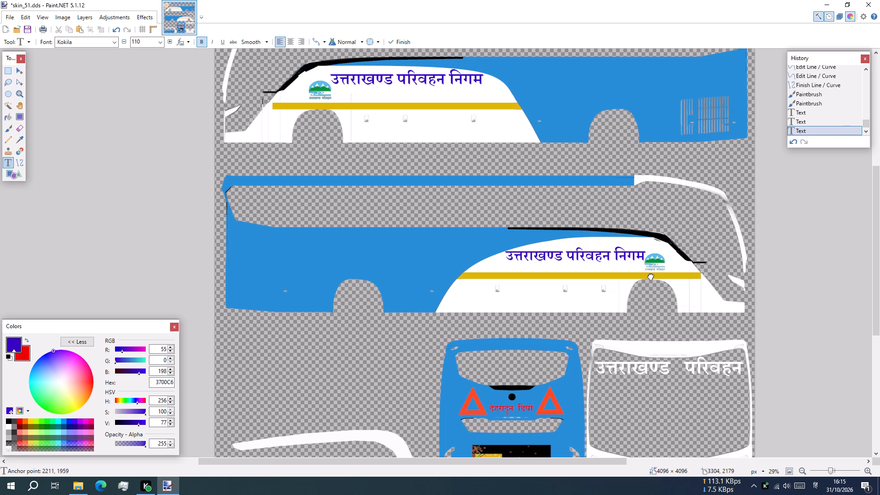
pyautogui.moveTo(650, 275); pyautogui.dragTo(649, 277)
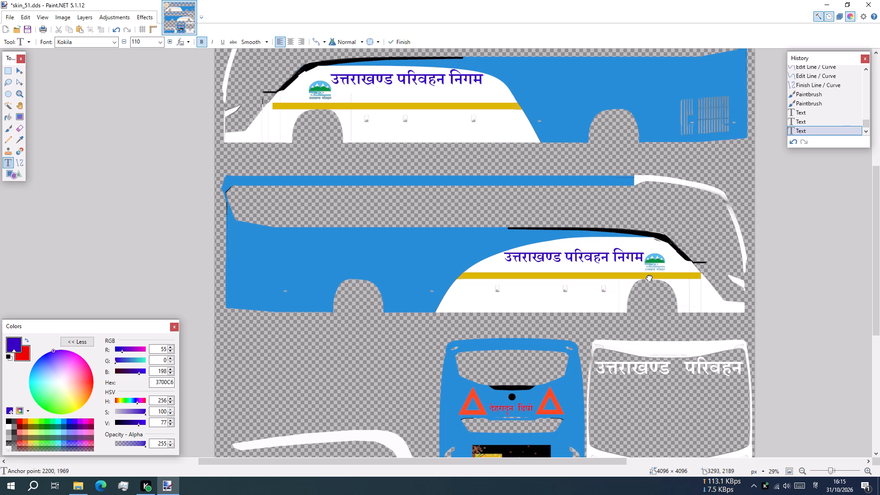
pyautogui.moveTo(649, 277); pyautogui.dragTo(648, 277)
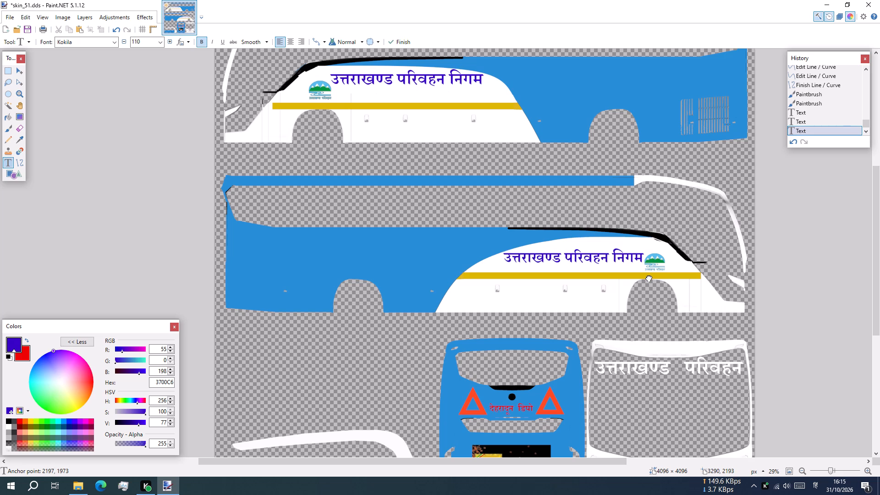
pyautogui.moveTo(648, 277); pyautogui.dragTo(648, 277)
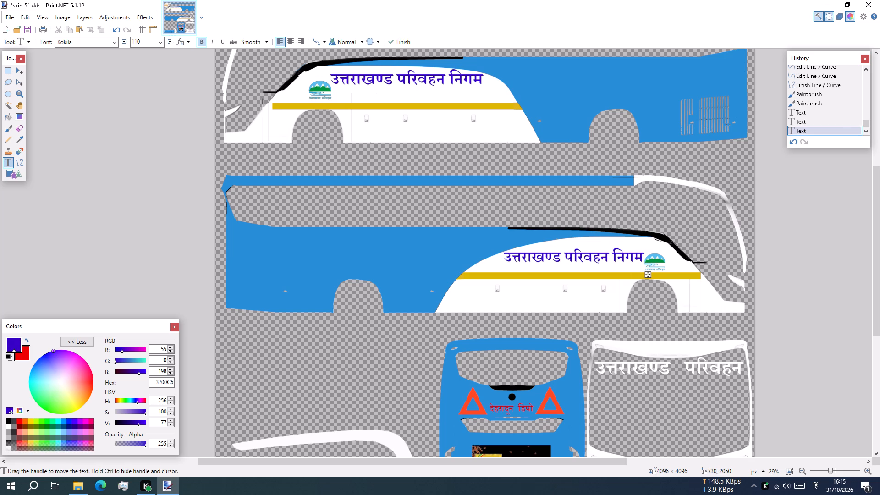
# Enlarge the lower side's lettering to size 120 and place it just above the yellow stripe, ending right beside the mountain logo.
pyautogui.click(171, 41)
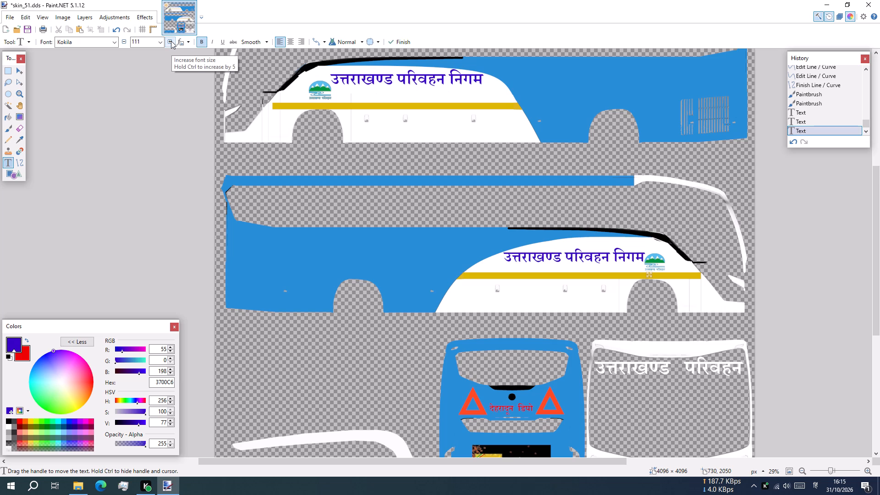
pyautogui.click(171, 41)
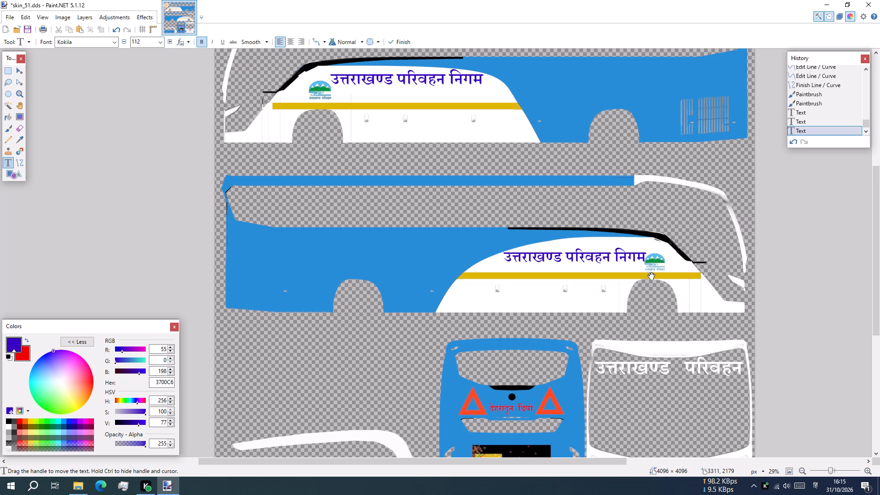
pyautogui.moveTo(651, 275); pyautogui.dragTo(641, 280)
pyautogui.doubleClick(171, 45)
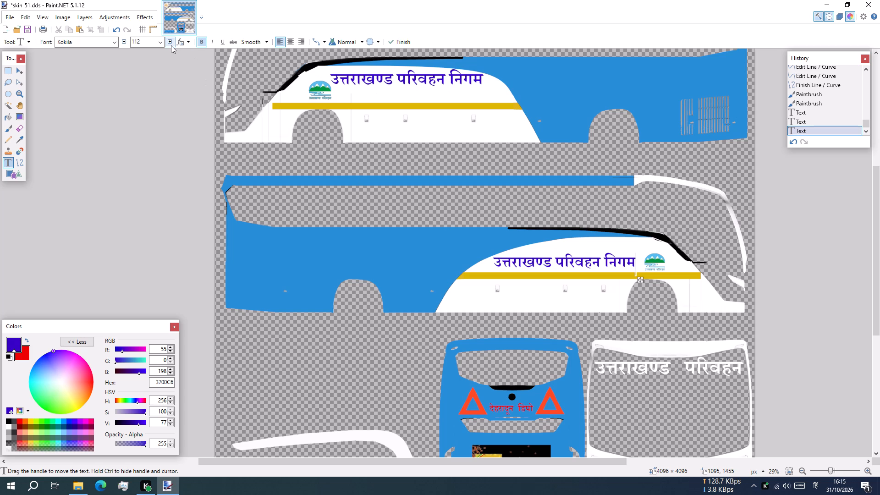
pyautogui.click(171, 45)
pyautogui.click(171, 45)
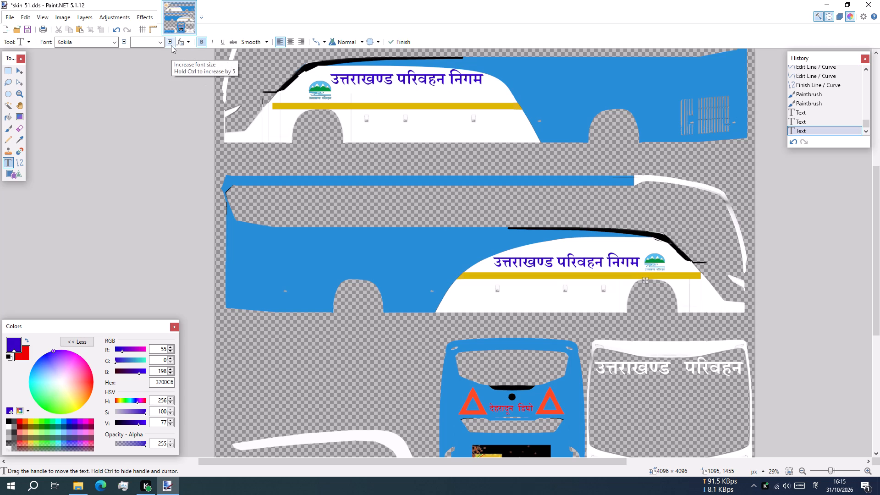
pyautogui.click(171, 45)
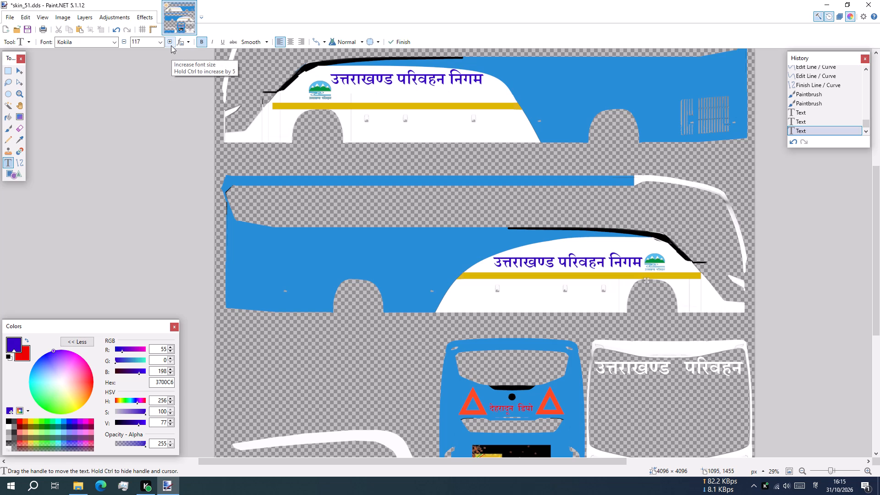
pyautogui.click(171, 45)
pyautogui.doubleClick(171, 45)
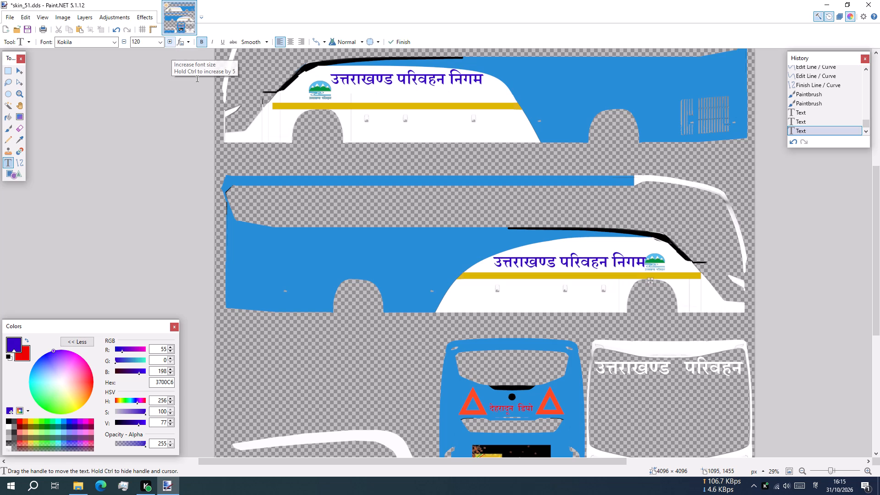
pyautogui.click(652, 282)
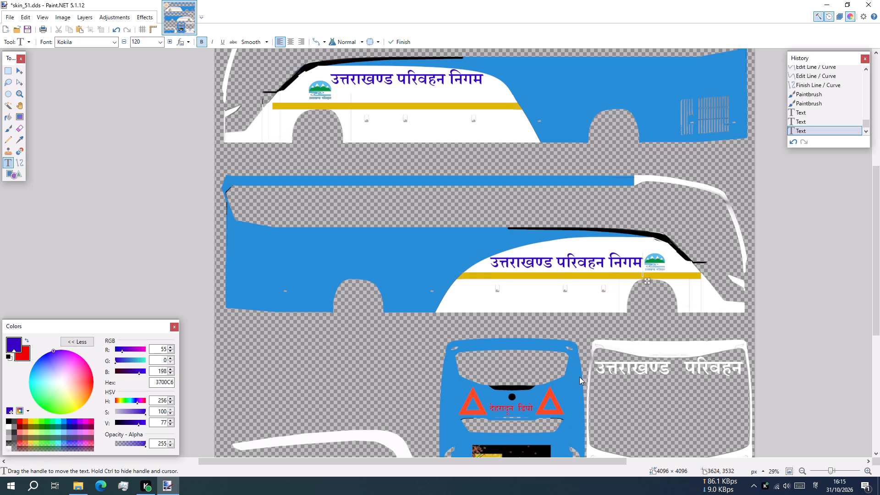
# Compare the placement and size of the blue lettering on the upper and lower bus sides.
pyautogui.scroll(-2, 550, 181)
pyautogui.scroll(4, 550, 181)
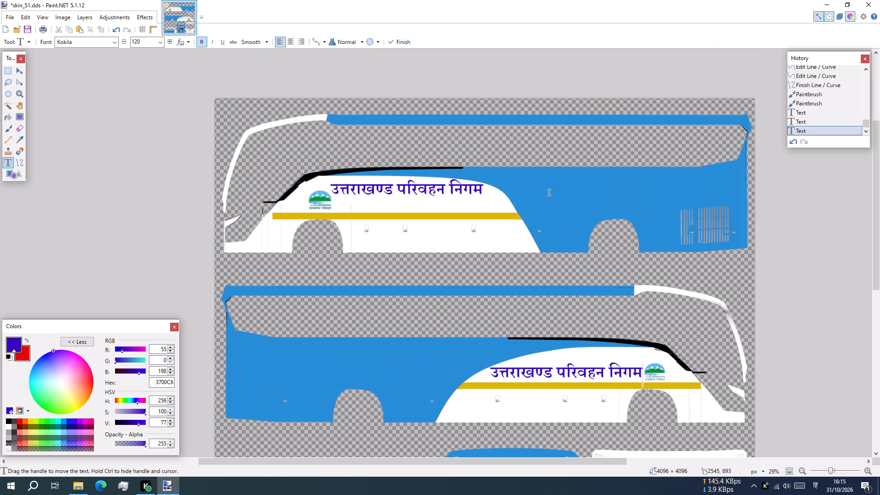
pyautogui.scroll(1, 549, 192)
pyautogui.scroll(-1, 549, 208)
pyautogui.scroll(-2, 720, 210)
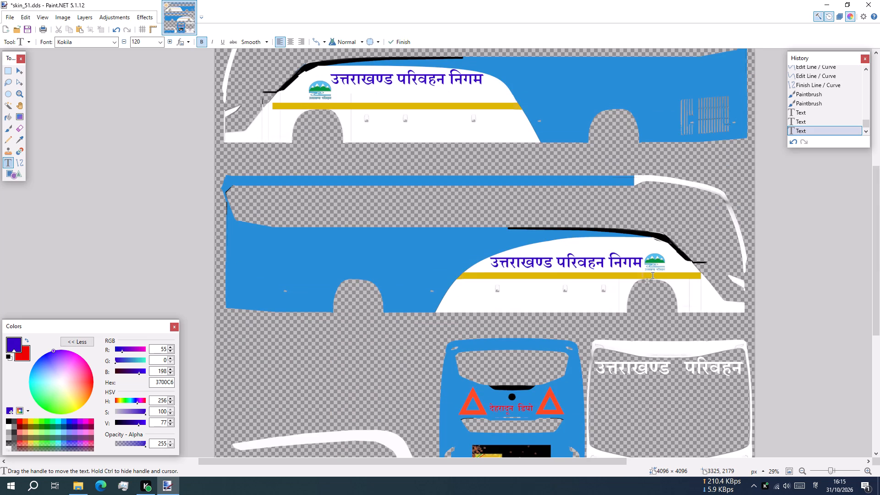
pyautogui.scroll(-1, 651, 279)
pyautogui.scroll(2, 651, 286)
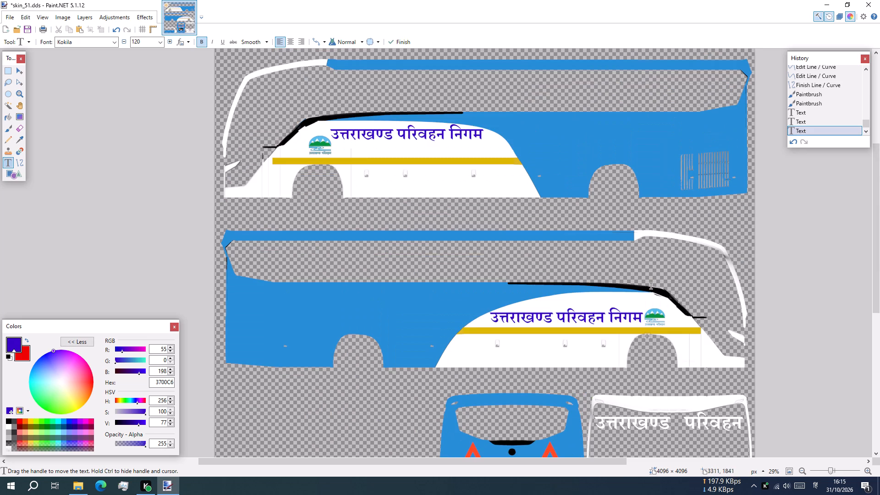
pyautogui.scroll(-1, 651, 290)
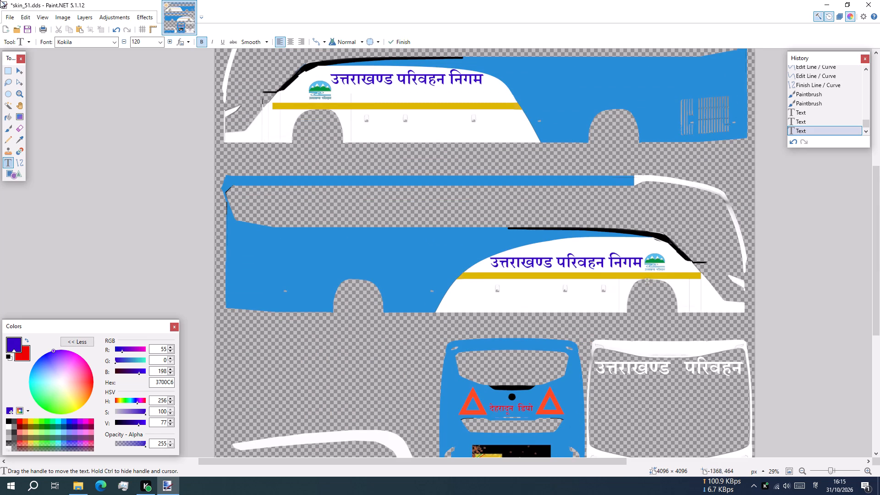
# Commit the lower side's lettering and set the Text tool's font size to 115.
pyautogui.click(125, 49)
pyautogui.tripleClick(125, 44)
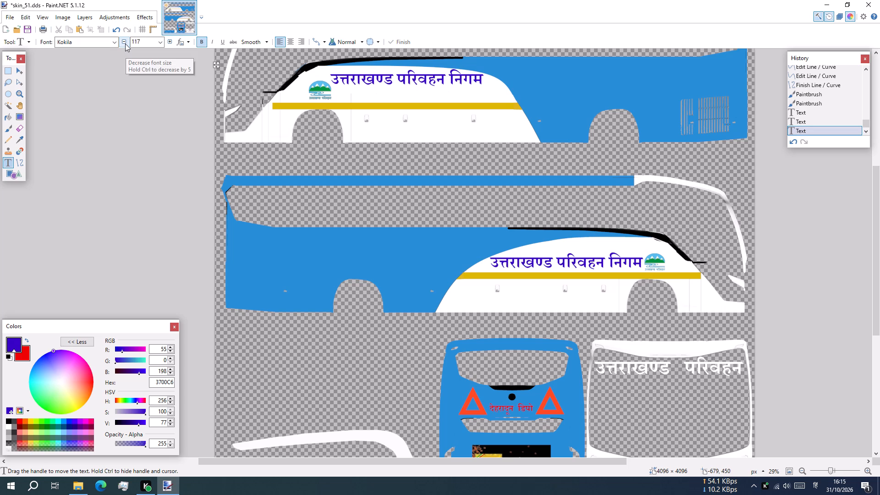
pyautogui.doubleClick(125, 44)
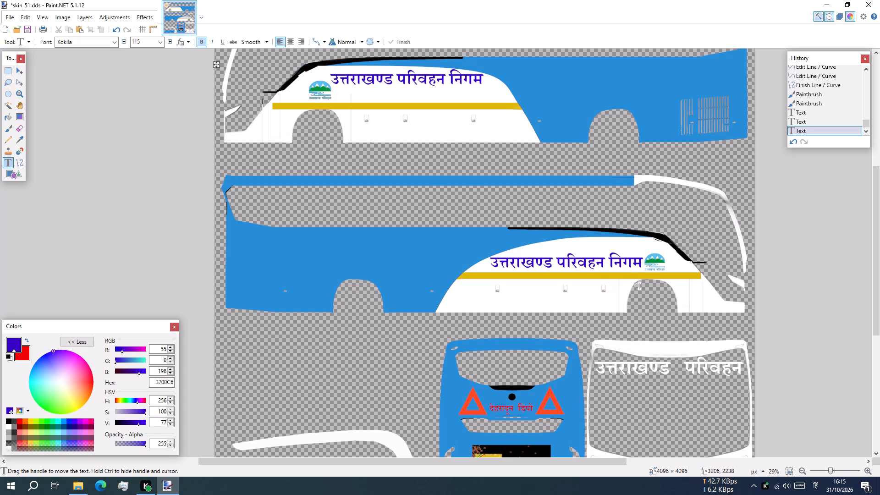
# Review the whole skin, checking both side panels, the rear depot text and the front panel.
pyautogui.scroll(-1, 562, 276)
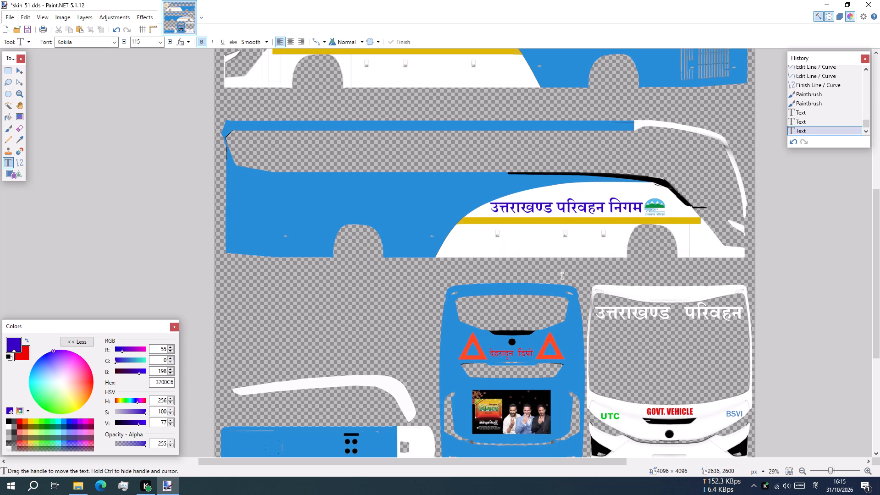
pyautogui.scroll(-2, 636, 233)
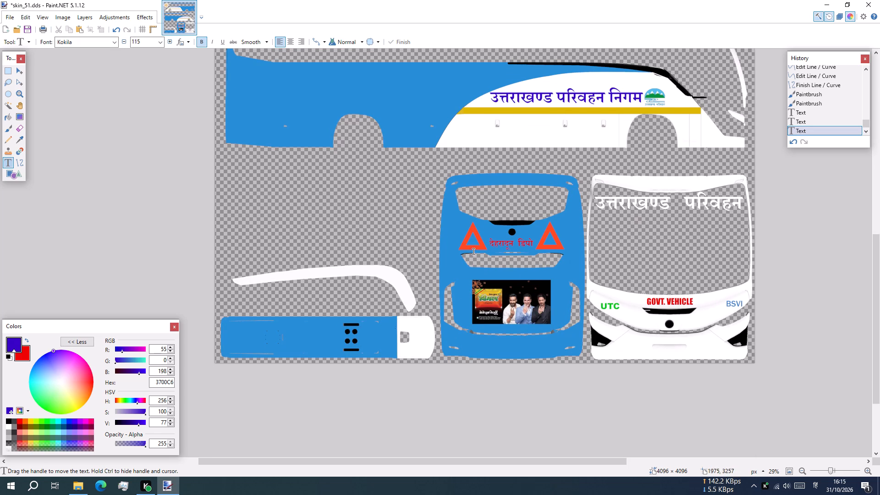
pyautogui.scroll(1, 464, 236)
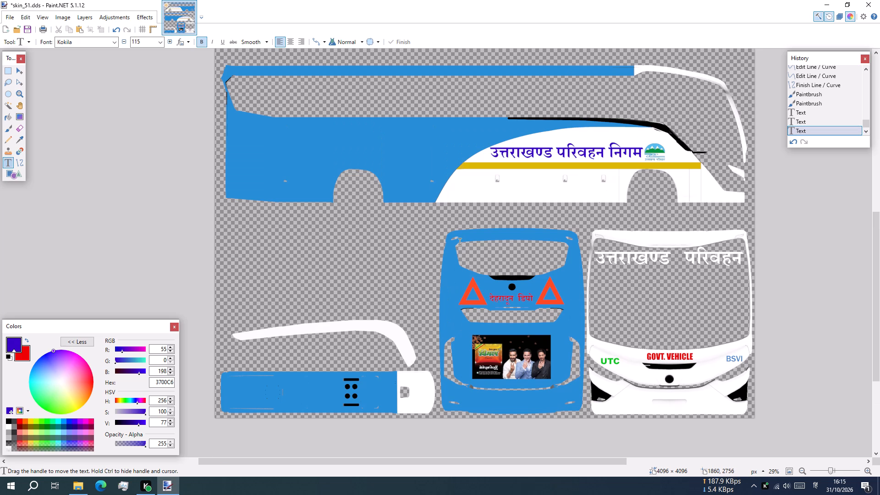
pyautogui.scroll(4, 460, 242)
pyautogui.scroll(-2, 460, 242)
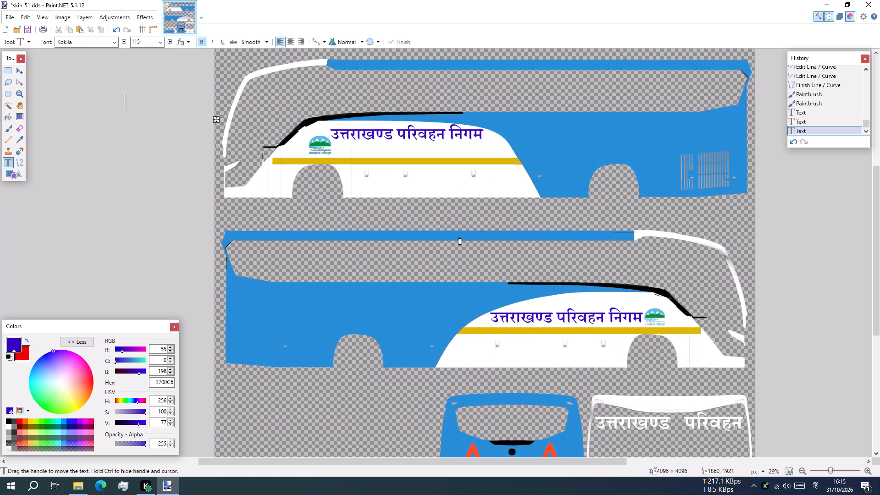
pyautogui.scroll(-2, 460, 242)
pyautogui.scroll(-1, 577, 349)
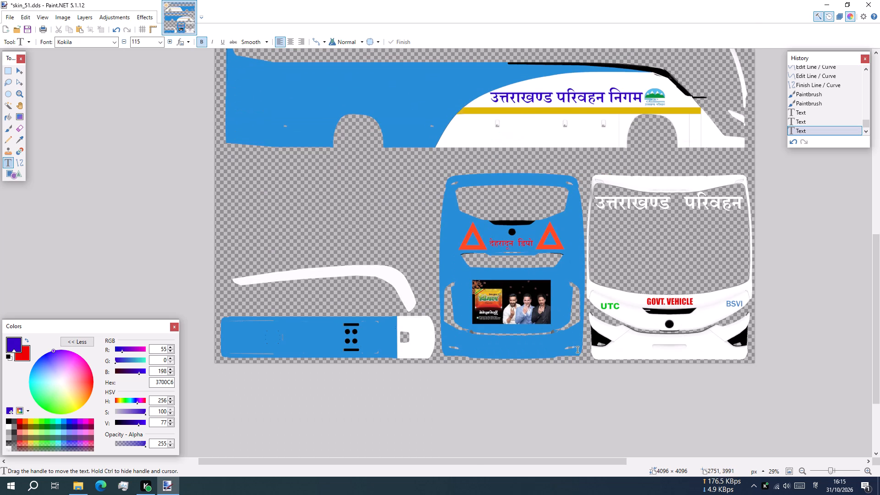
pyautogui.scroll(2, 558, 302)
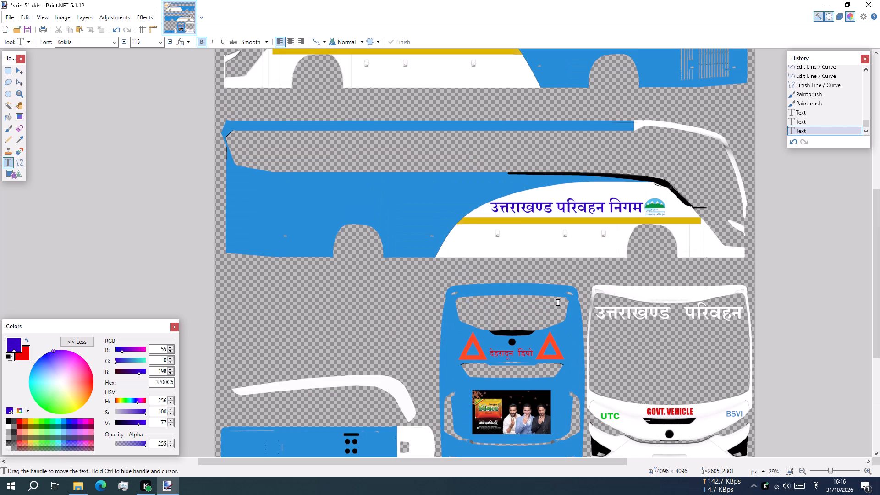
pyautogui.scroll(-1, 558, 302)
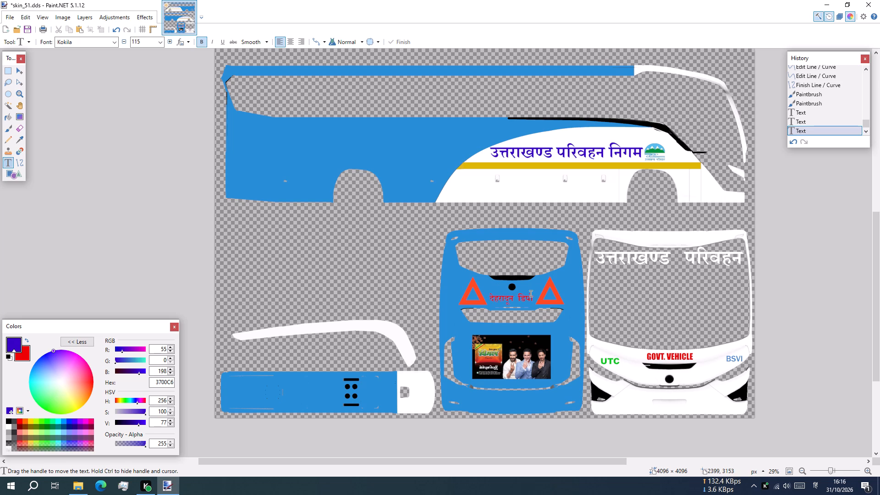
# Save the finished skin to skin_51.dds.
pyautogui.hotkey('ctrl', 's')
pyautogui.hotkey('ctrl', 's')
pyautogui.hotkey('ctrl', 's')
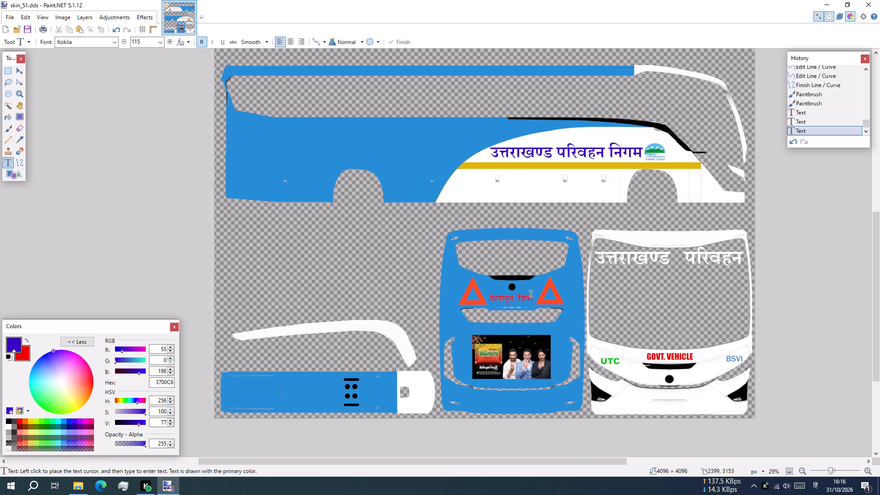
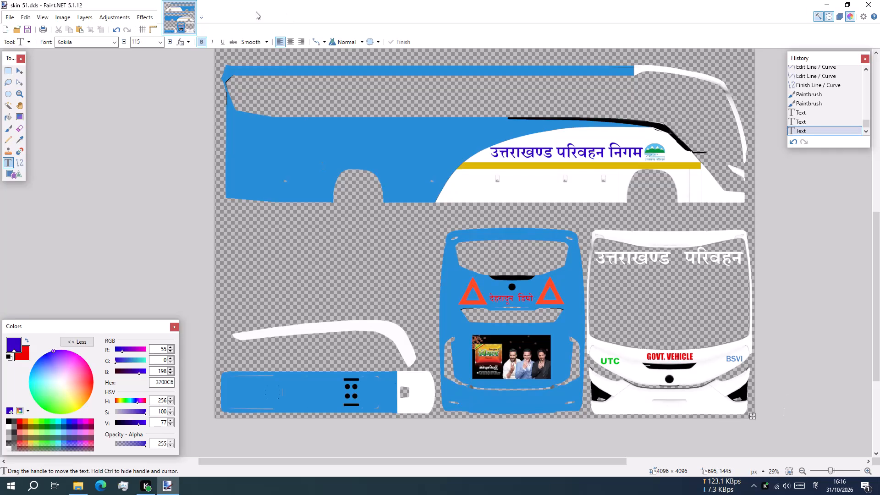
# Look through the Text tool's font list for the lettering font and keep Kokila.
pyautogui.scroll(1, 306, 135)
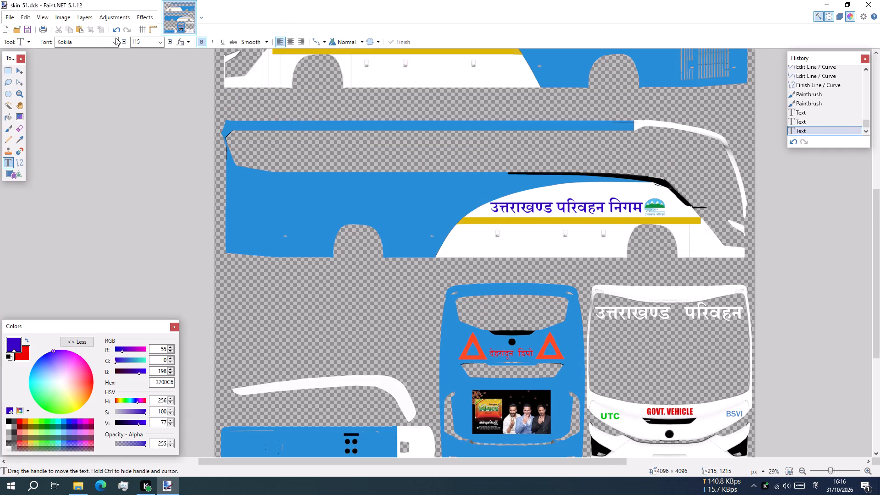
pyautogui.click(115, 38)
pyautogui.scroll(5, 149, 194)
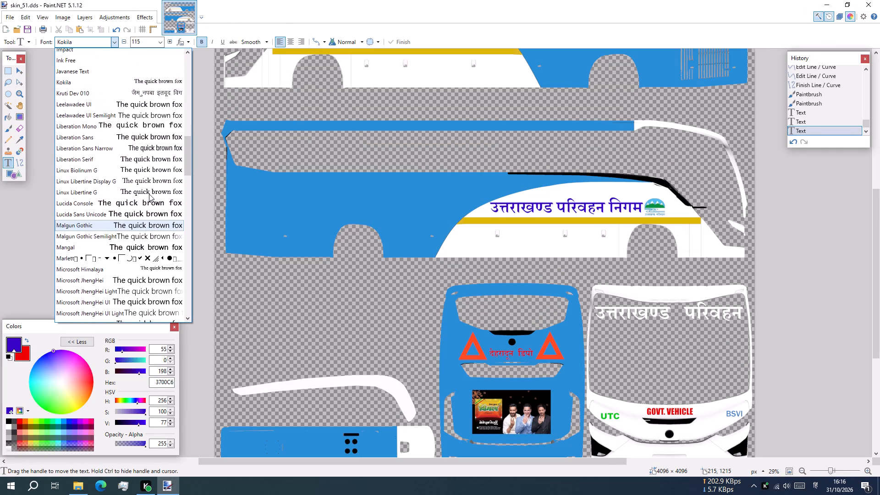
pyautogui.scroll(5, 149, 194)
pyautogui.moveTo(187, 123); pyautogui.dragTo(190, 284)
pyautogui.scroll(5, 142, 160)
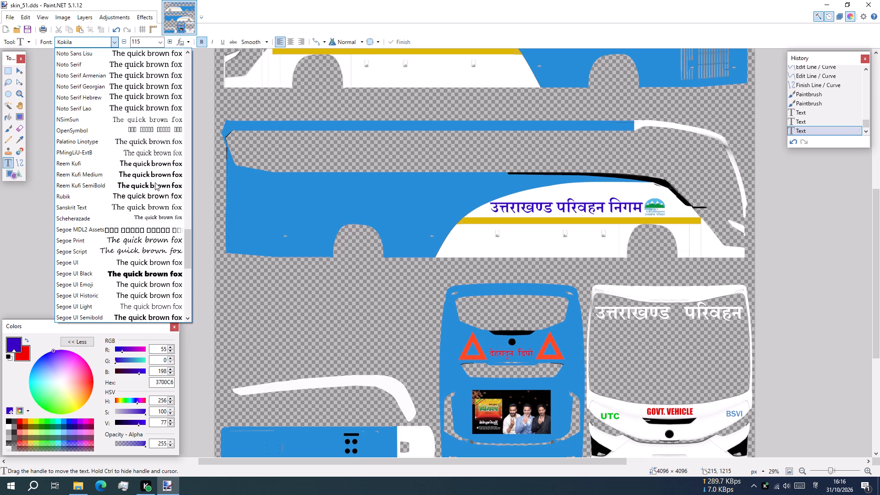
pyautogui.scroll(2, 156, 181)
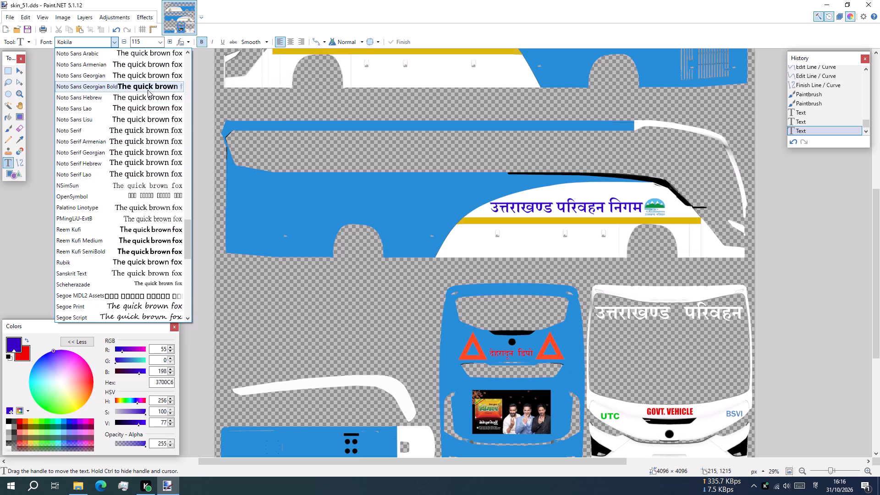
pyautogui.scroll(5, 143, 115)
pyautogui.scroll(8, 149, 155)
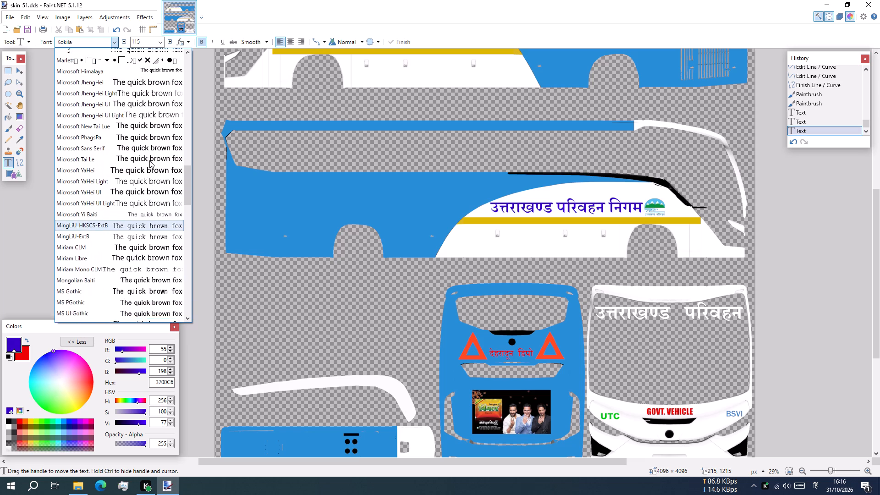
pyautogui.scroll(9, 149, 160)
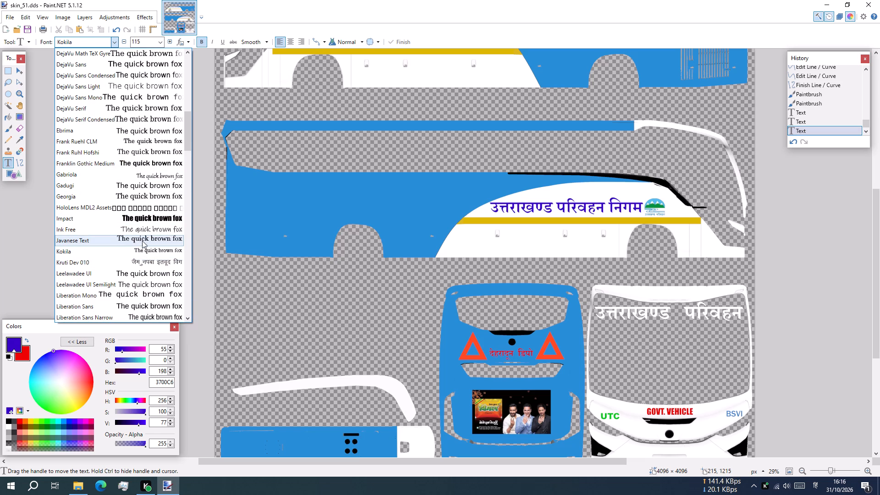
pyautogui.click(148, 250)
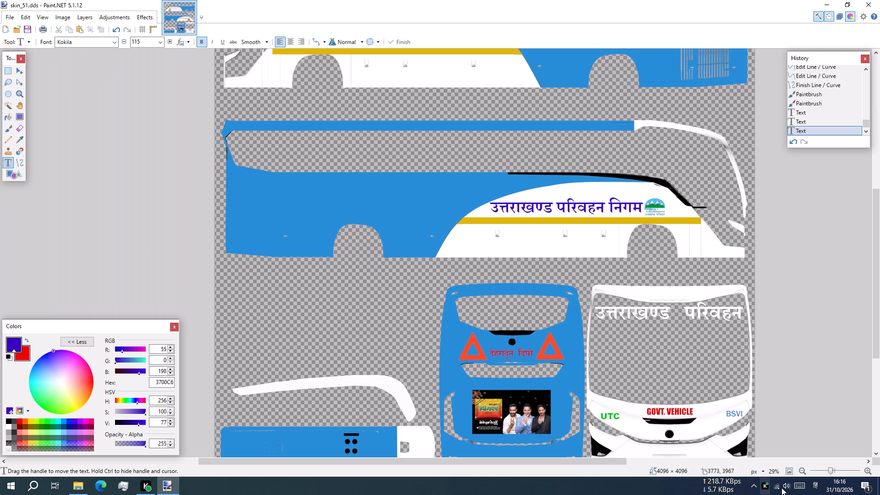
# Switch the input language from Hindi to English (India).
pyautogui.click(816, 486)
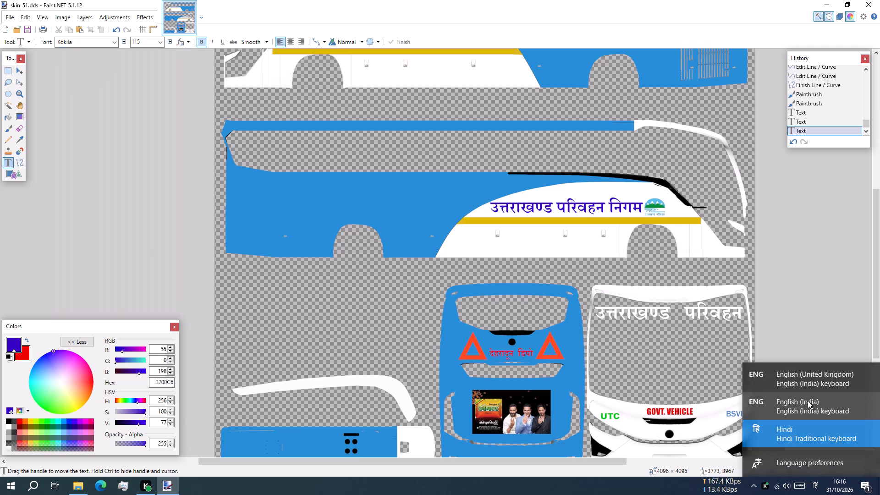
pyautogui.click(808, 404)
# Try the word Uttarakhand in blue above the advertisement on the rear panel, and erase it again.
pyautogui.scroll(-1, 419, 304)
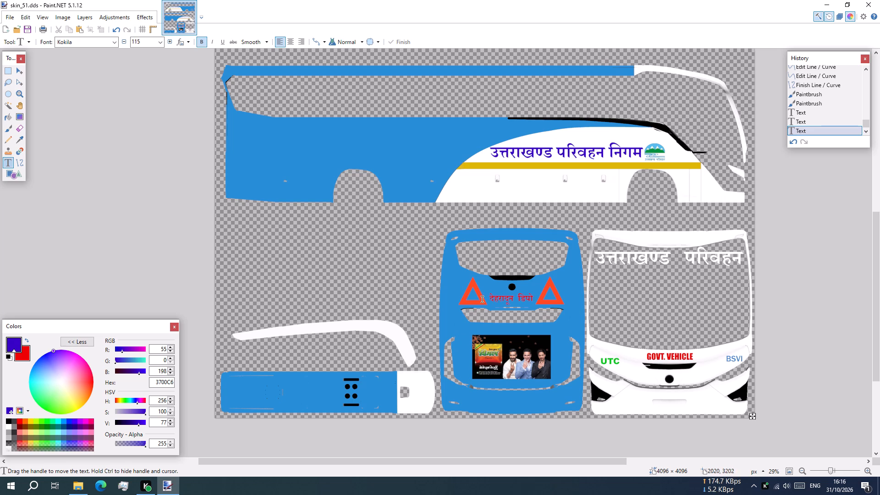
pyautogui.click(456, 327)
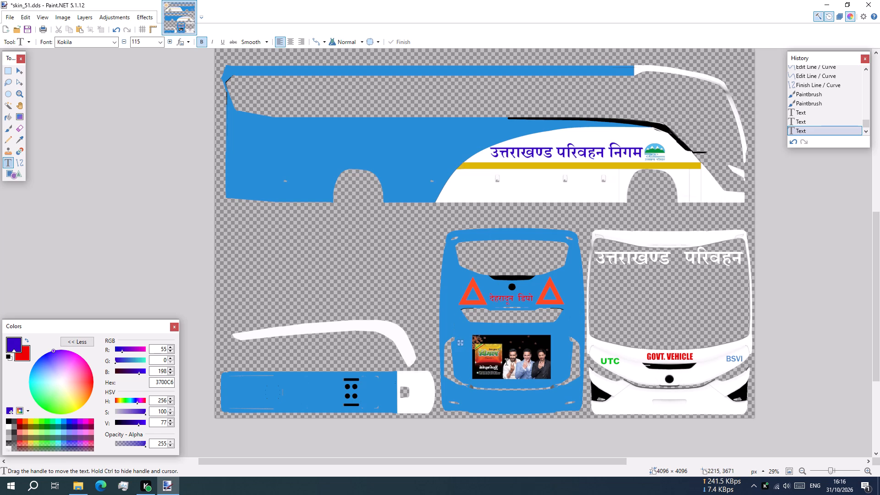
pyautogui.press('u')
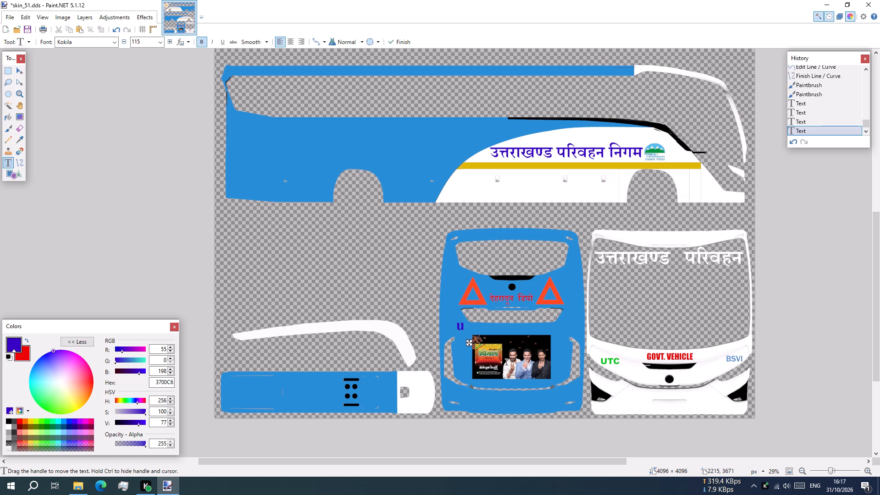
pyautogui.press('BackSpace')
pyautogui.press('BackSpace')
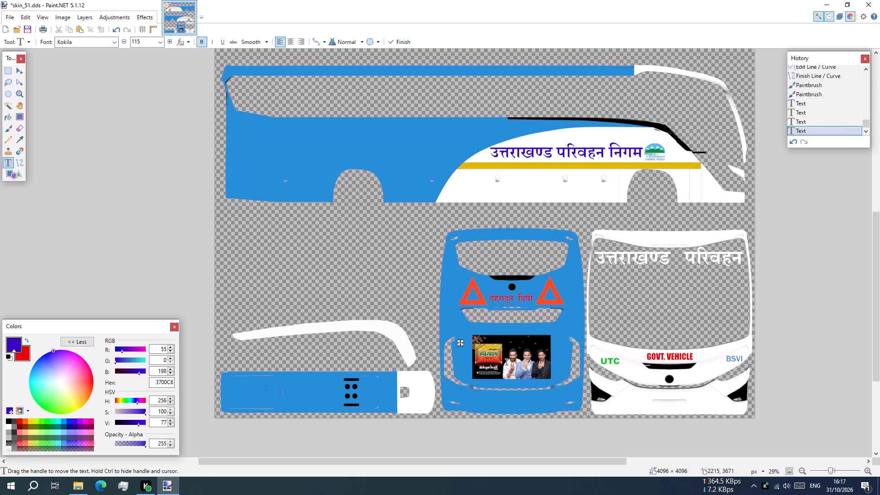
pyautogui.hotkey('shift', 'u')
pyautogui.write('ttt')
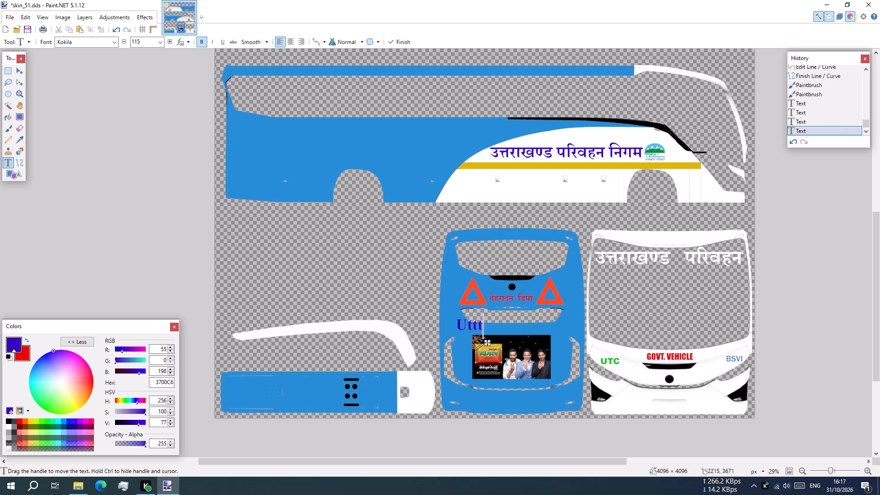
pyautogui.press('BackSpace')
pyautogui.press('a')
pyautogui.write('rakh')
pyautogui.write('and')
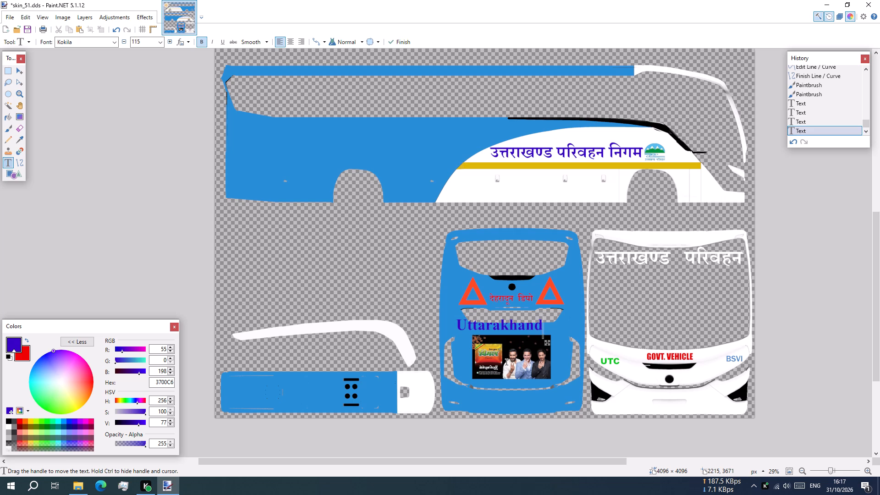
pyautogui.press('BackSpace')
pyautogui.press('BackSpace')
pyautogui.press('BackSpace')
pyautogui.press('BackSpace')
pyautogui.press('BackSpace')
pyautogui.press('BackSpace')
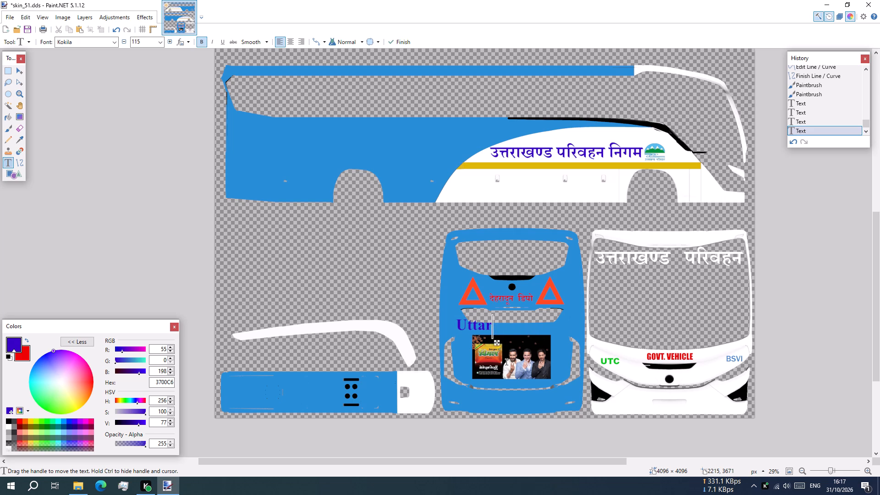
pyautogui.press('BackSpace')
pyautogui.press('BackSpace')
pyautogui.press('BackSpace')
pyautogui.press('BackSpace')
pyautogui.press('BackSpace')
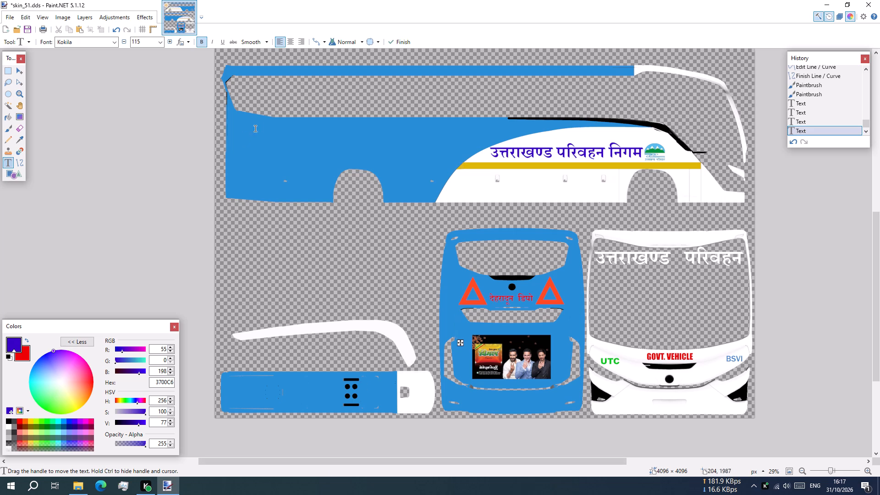
# Reset the colours to default and swap them so the primary colour is white and the secondary black.
pyautogui.click(253, 93)
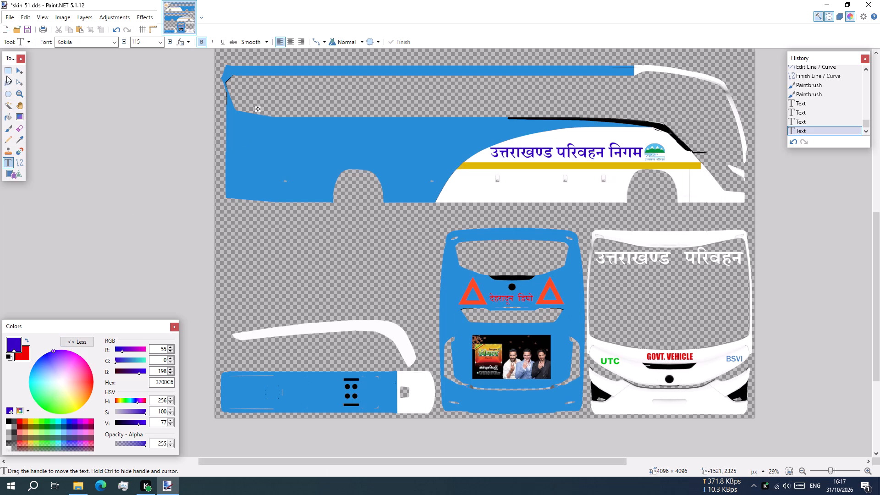
pyautogui.click(9, 356)
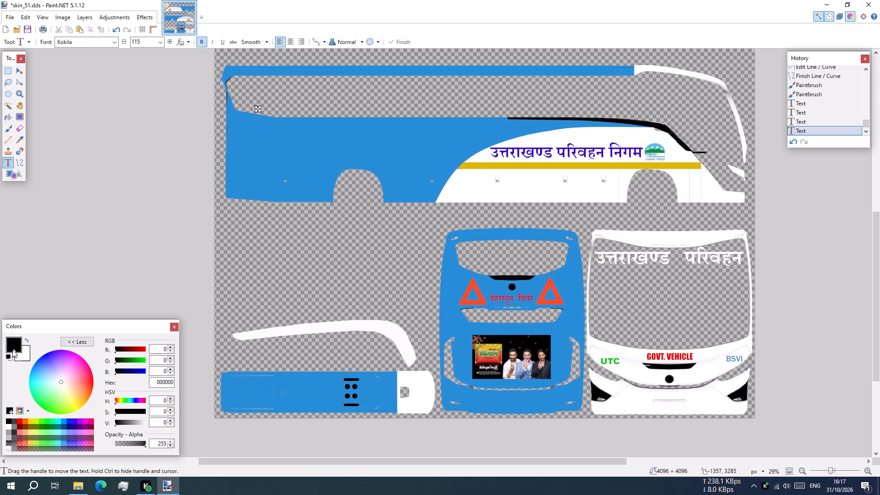
pyautogui.click(27, 338)
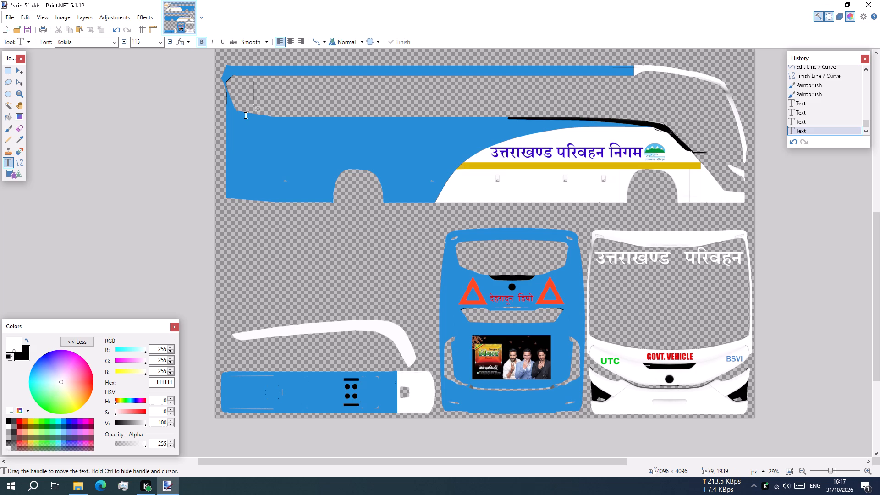
# Show the layer list and add a new layer above Background.
pyautogui.scroll(2, 314, 160)
pyautogui.scroll(1, 379, 229)
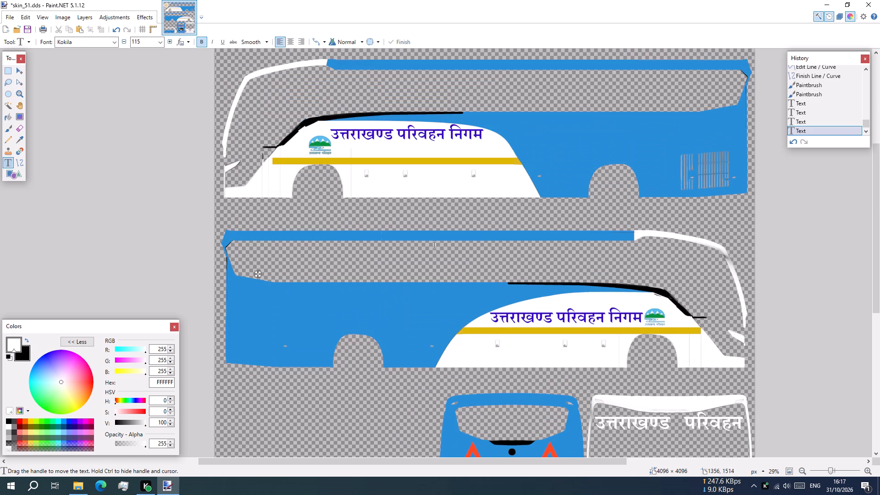
pyautogui.scroll(-4, 485, 250)
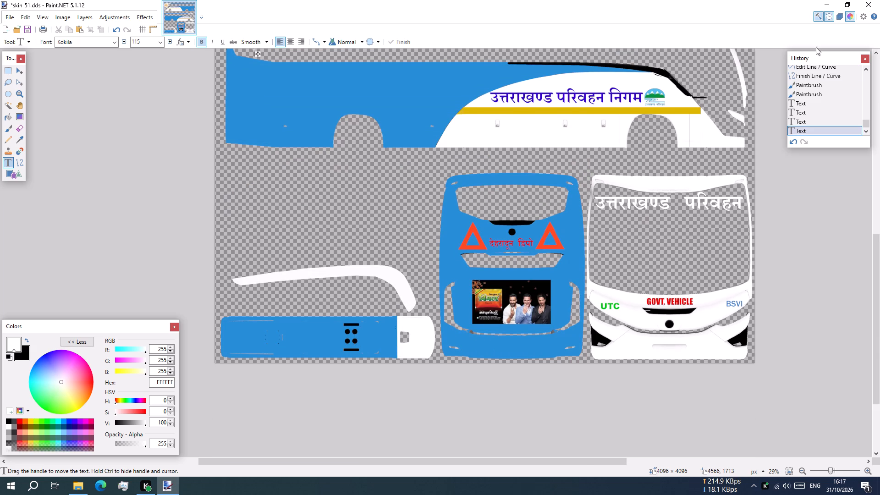
pyautogui.click(837, 18)
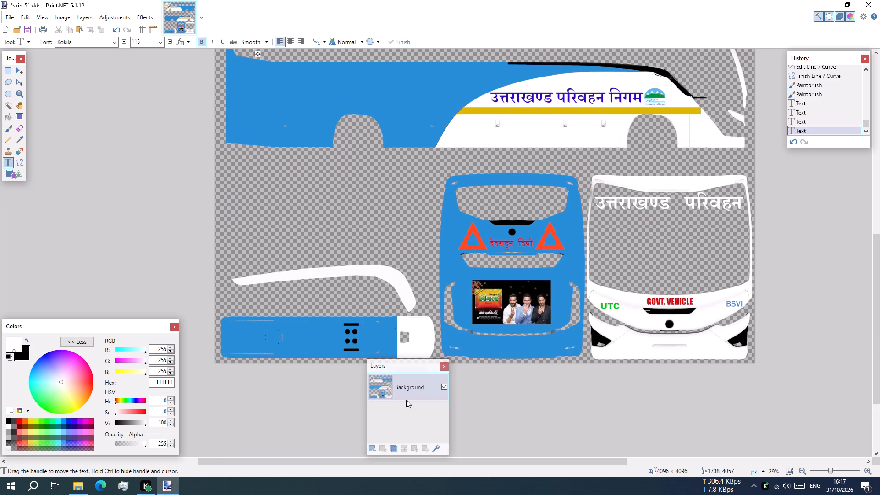
pyautogui.click(368, 452)
pyautogui.scroll(1, 322, 308)
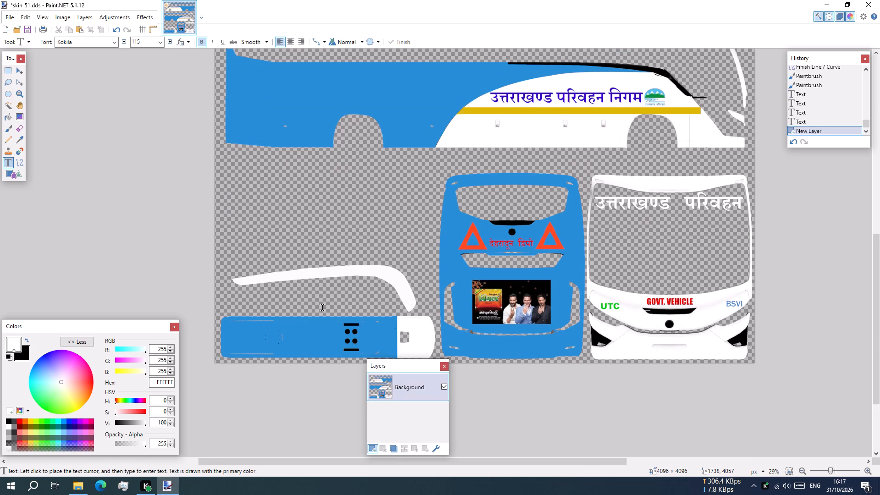
pyautogui.scroll(2, 322, 308)
pyautogui.scroll(-1, 327, 279)
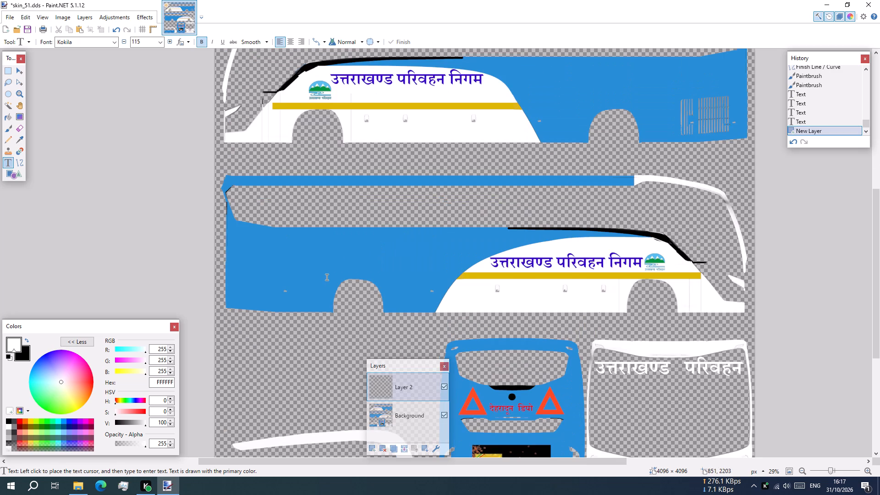
pyautogui.click(262, 152)
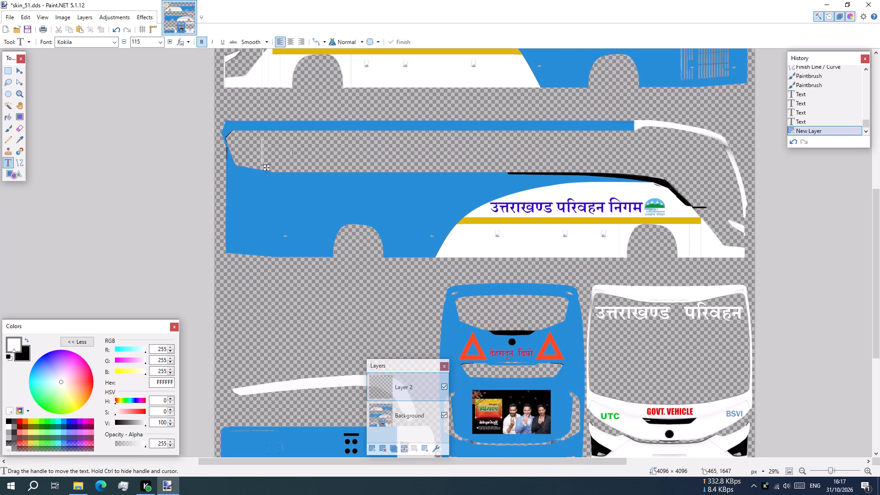
pyautogui.write('wwww')
pyautogui.press('BackSpace')
pyautogui.press('BackSpace')
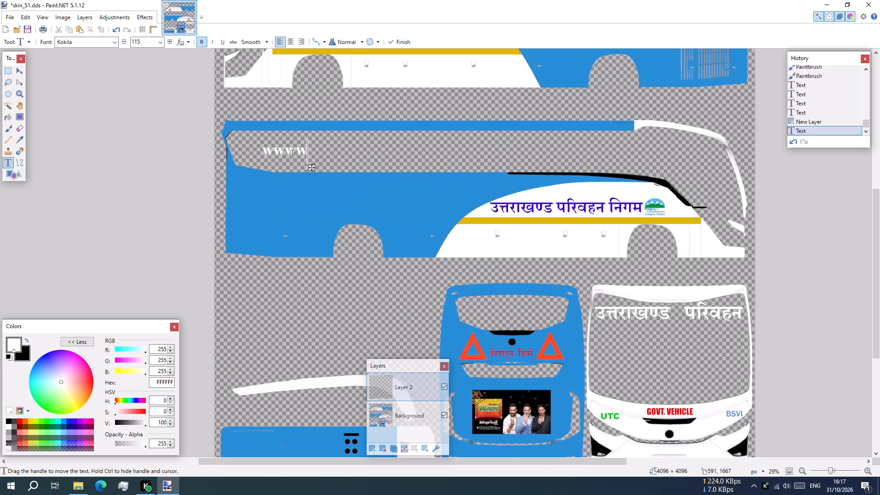
pyautogui.press('w')
pyautogui.write('..')
pyautogui.press('BackSpace')
pyautogui.press('BackSpace')
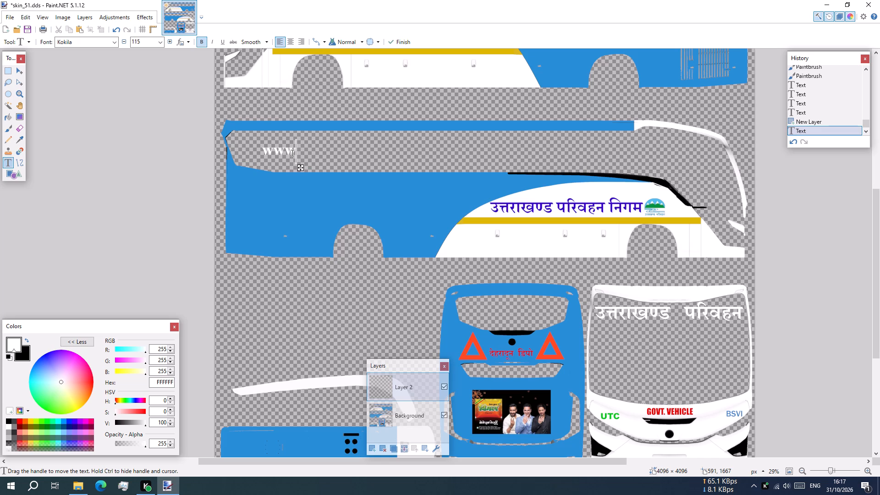
pyautogui.press('.')
pyautogui.write('utc')
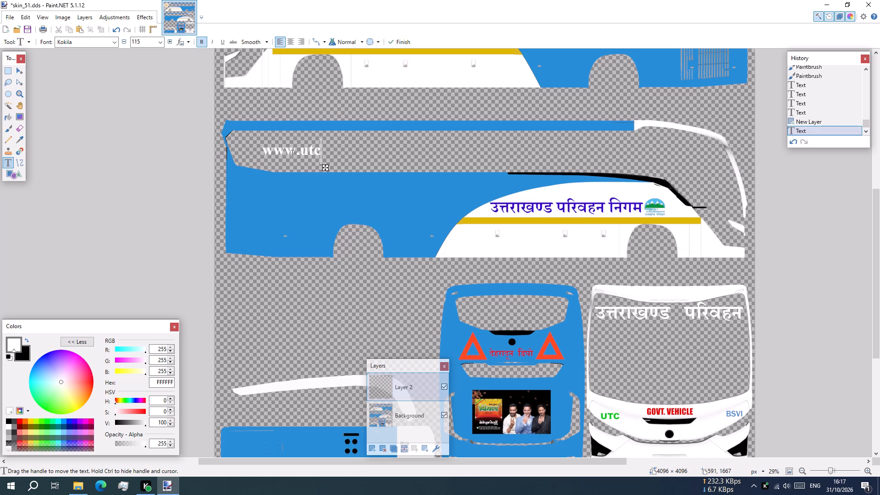
pyautogui.write('.gov')
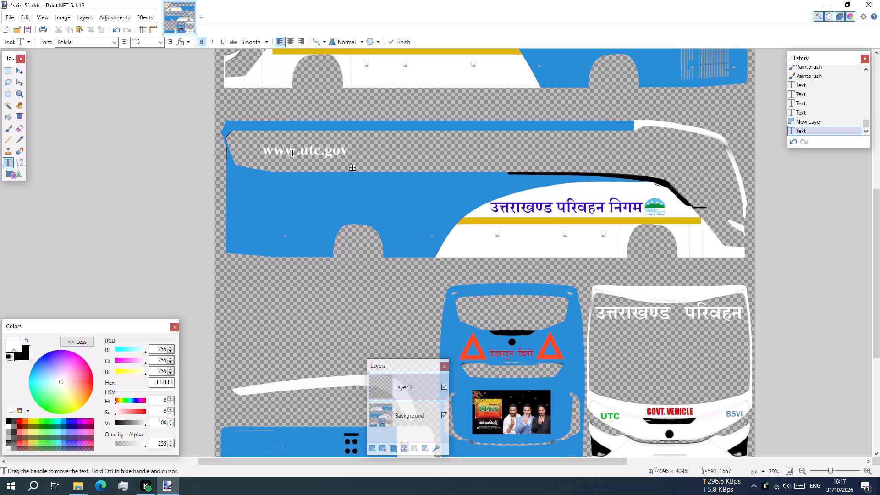
pyautogui.press('BackSpace')
pyautogui.press('BackSpace')
pyautogui.press('BackSpace')
pyautogui.press('BackSpace')
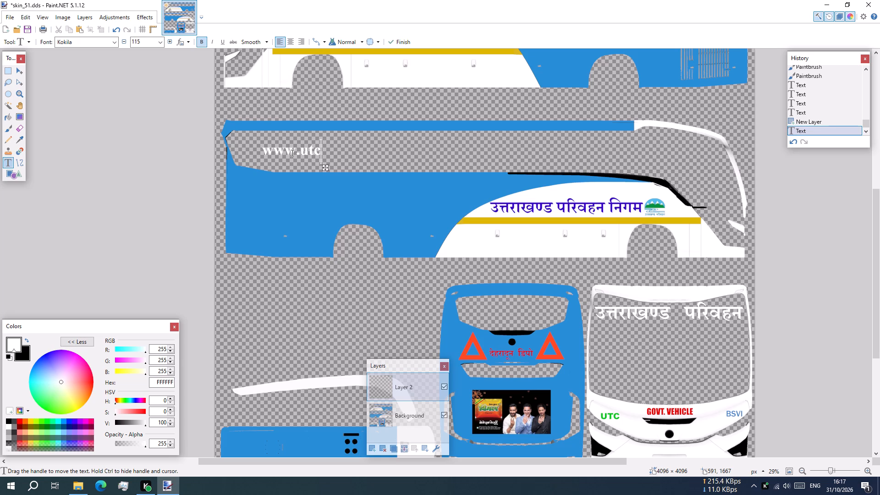
pyautogui.write('onlline')
pyautogui.press('BackSpace')
pyautogui.press('BackSpace')
pyautogui.press('BackSpace')
pyautogui.press('BackSpace')
pyautogui.press('BackSpace')
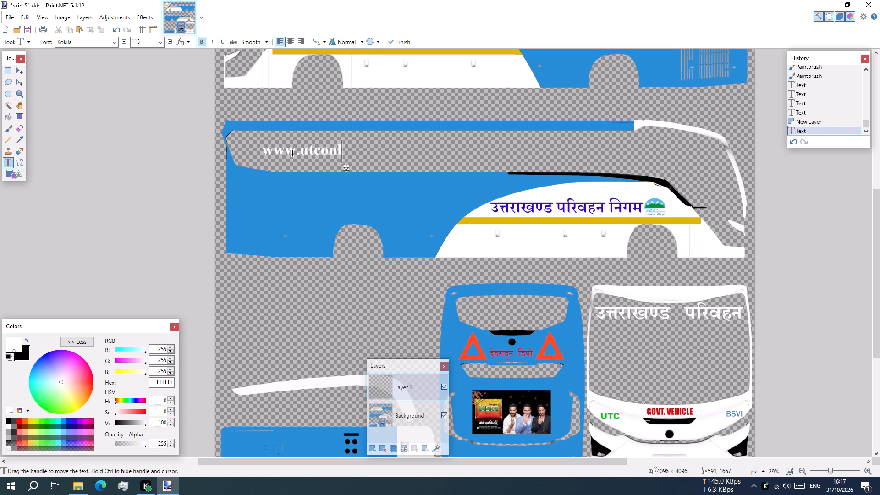
pyautogui.write('line')
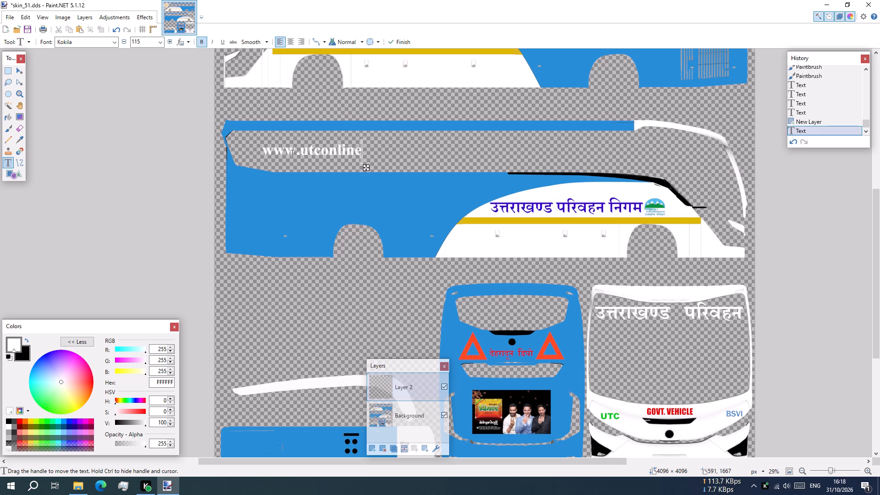
pyautogui.press('.')
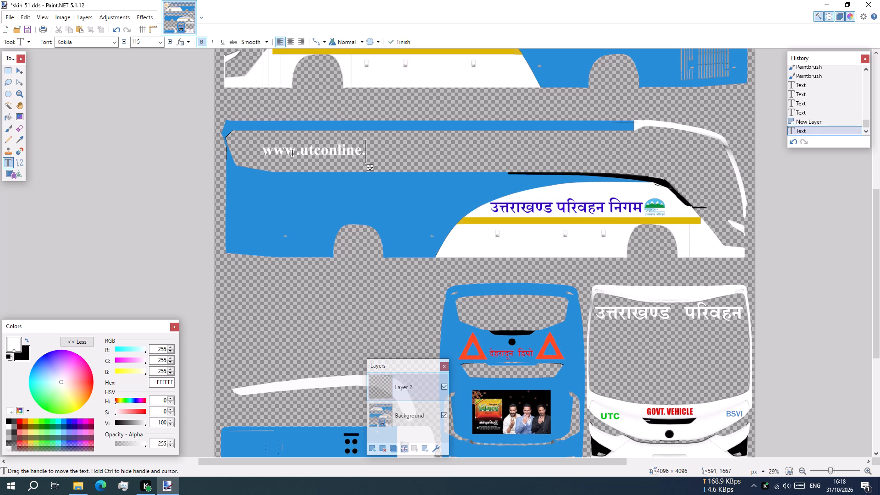
pyautogui.write('govt')
pyautogui.press('BackSpace')
pyautogui.write('.iin')
pyautogui.press('BackSpace')
pyautogui.press('BackSpace')
pyautogui.press('BackSpace')
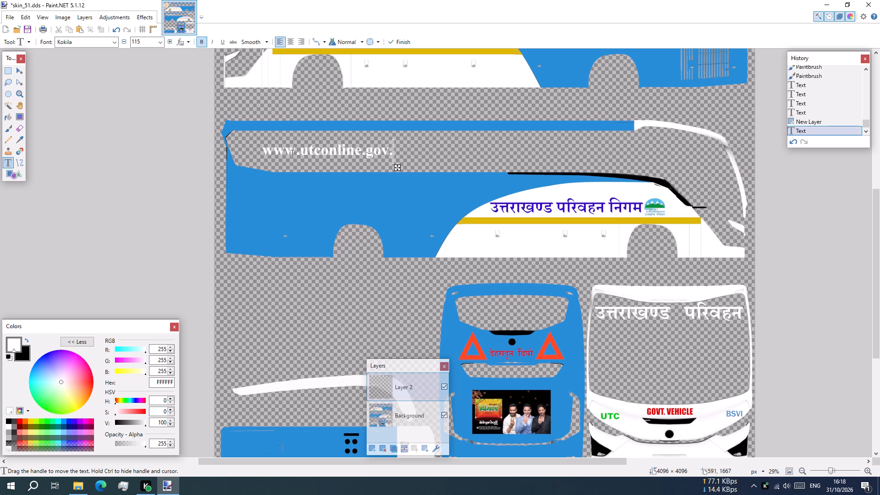
pyautogui.write('in')
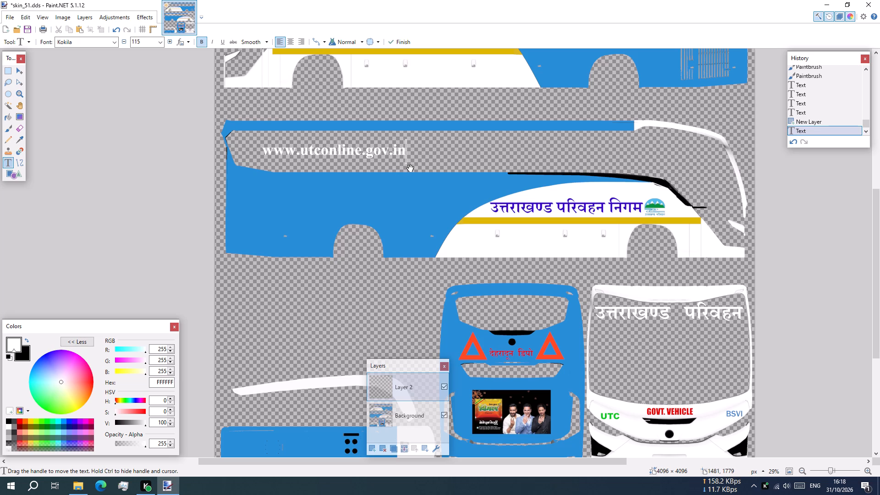
# Enlarge the web address to font size 216 and move it toward the middle of the lower side's window area.
pyautogui.click(161, 43)
pyautogui.click(149, 232)
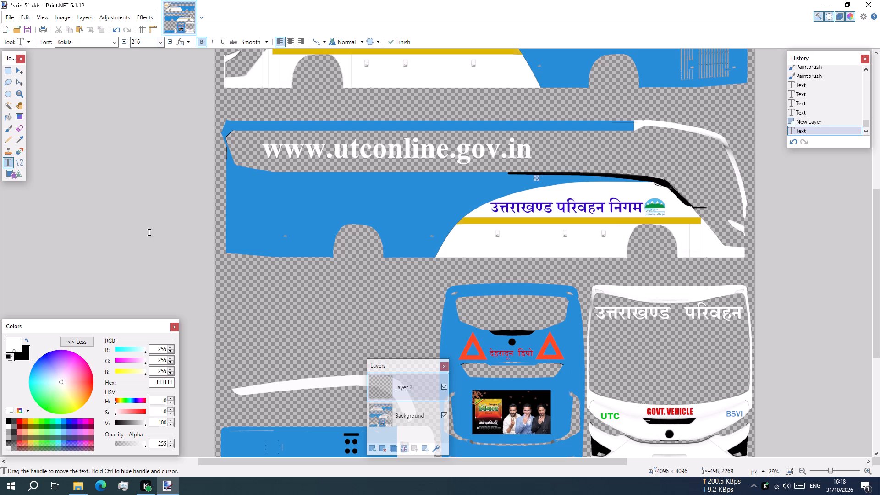
pyautogui.moveTo(538, 179); pyautogui.dragTo(543, 179)
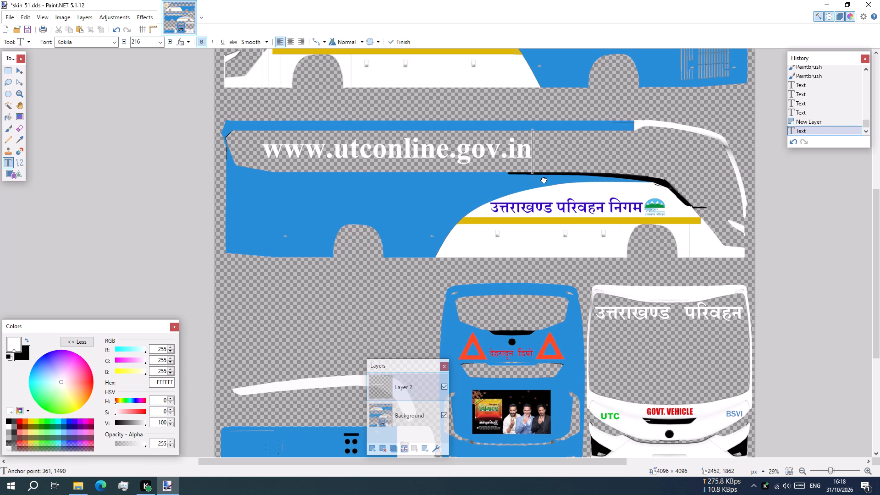
pyautogui.moveTo(543, 179); pyautogui.dragTo(576, 176)
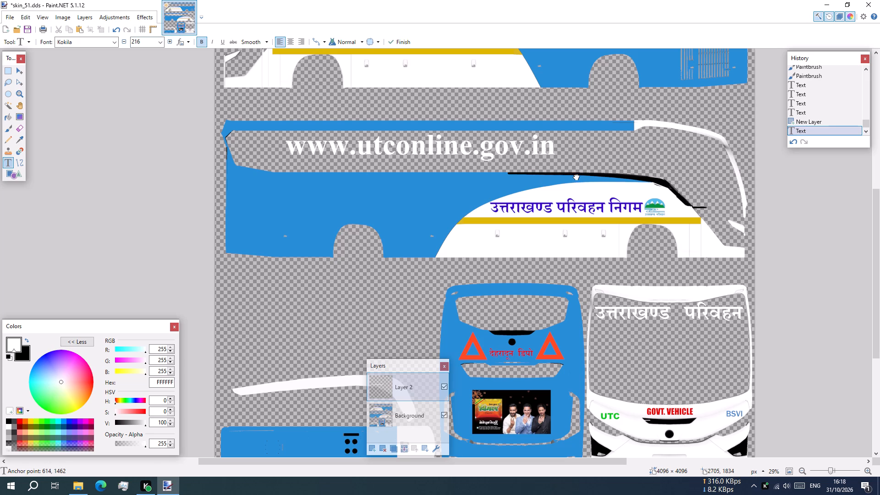
pyautogui.moveTo(576, 176); pyautogui.dragTo(573, 178)
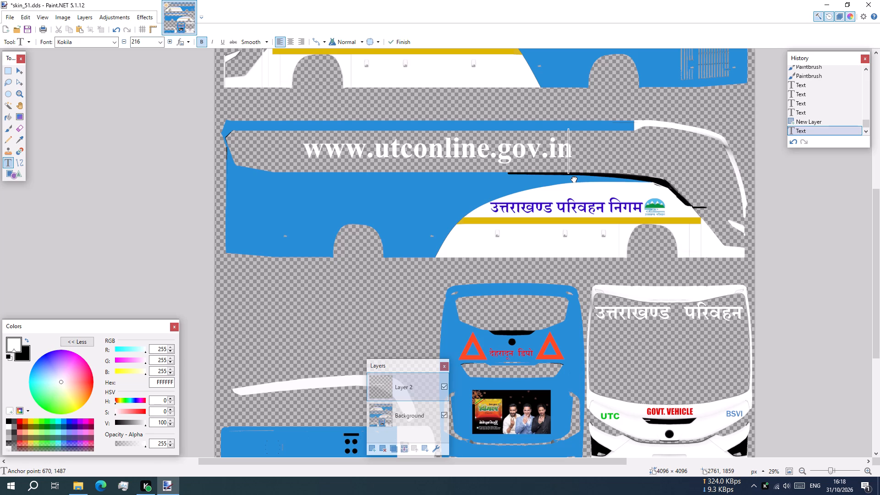
pyautogui.moveTo(573, 178); pyautogui.dragTo(576, 178)
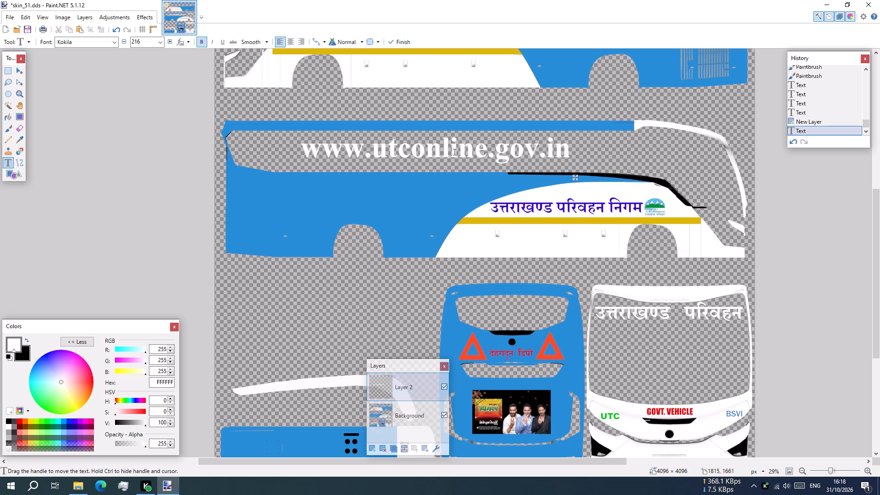
pyautogui.scroll(2, 456, 152)
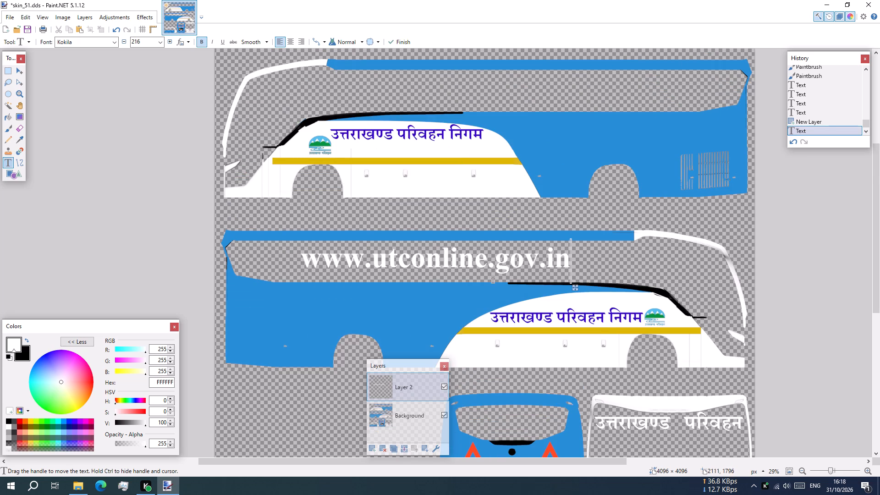
pyautogui.scroll(-1, 495, 263)
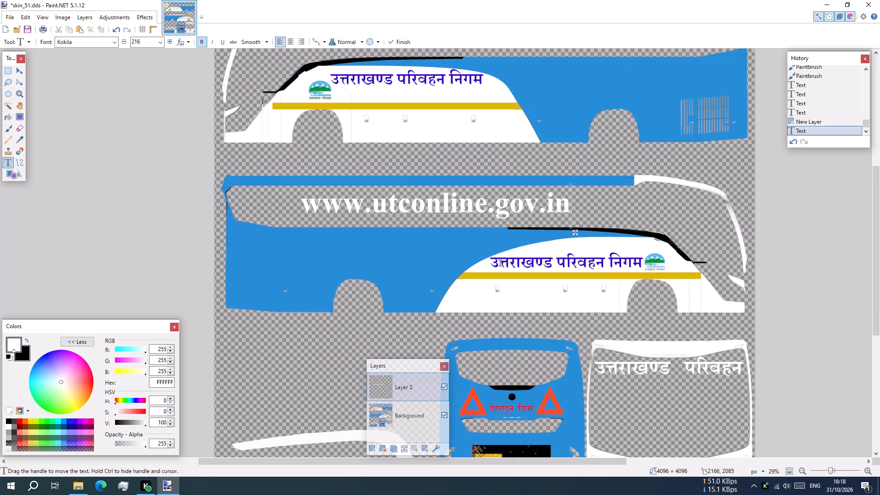
pyautogui.scroll(1, 513, 263)
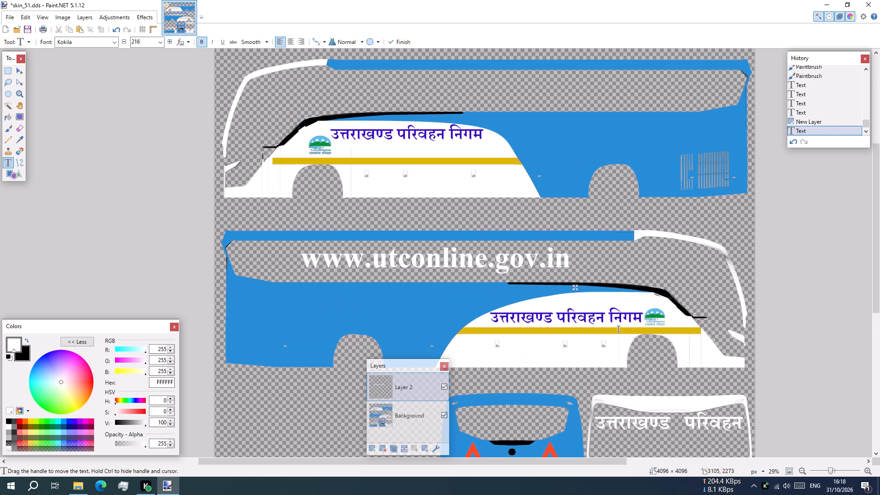
# Switch to Microsoft Edge, search the web for utc online to check the official site address, and minimise the browser.
pyautogui.click(95, 491)
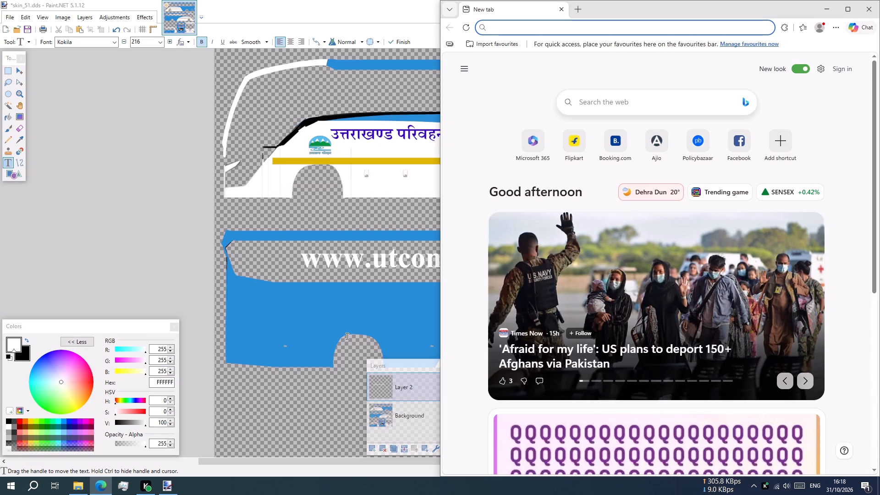
pyautogui.write('utc online')
pyautogui.press('Return')
pyautogui.press('Return')
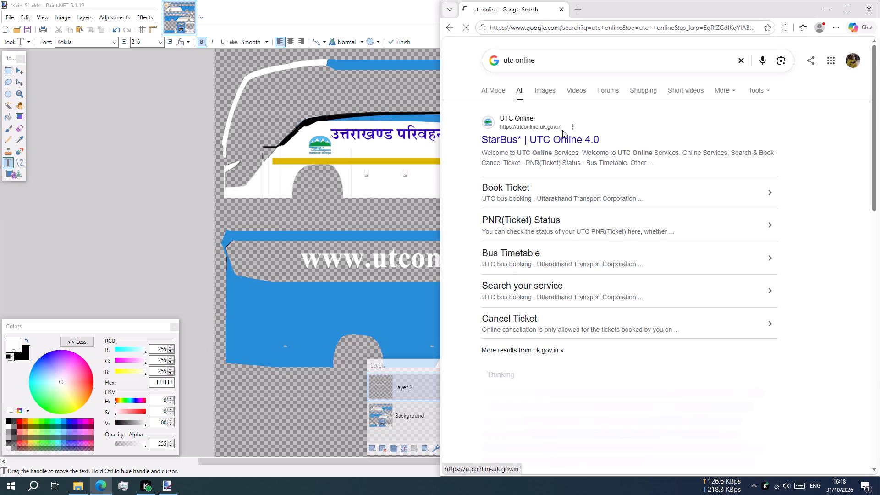
pyautogui.moveTo(561, 126); pyautogui.dragTo(555, 124)
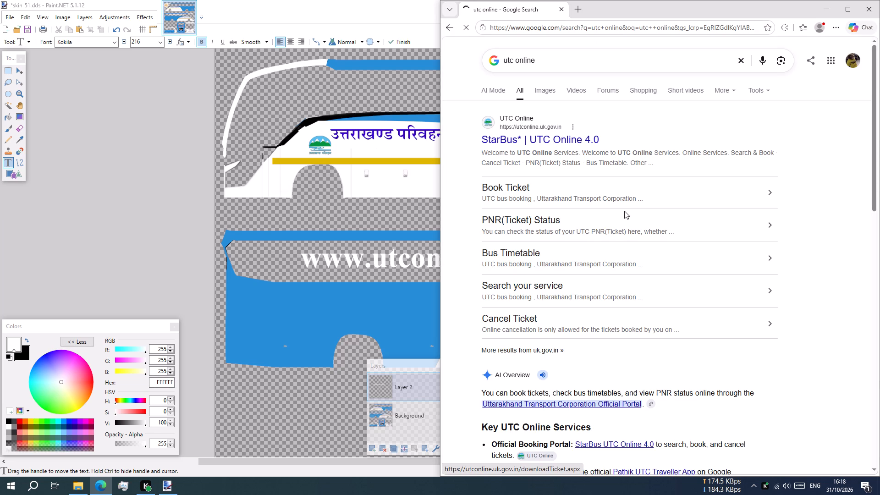
pyautogui.click(820, 12)
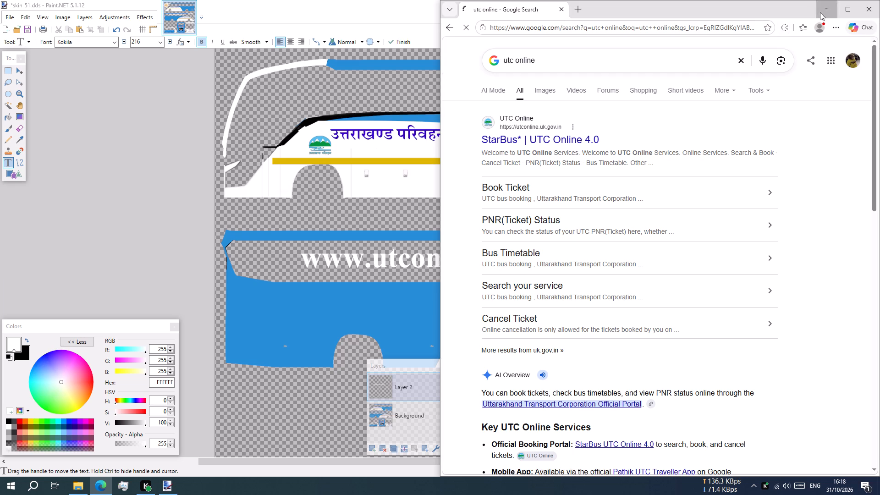
pyautogui.click(489, 259)
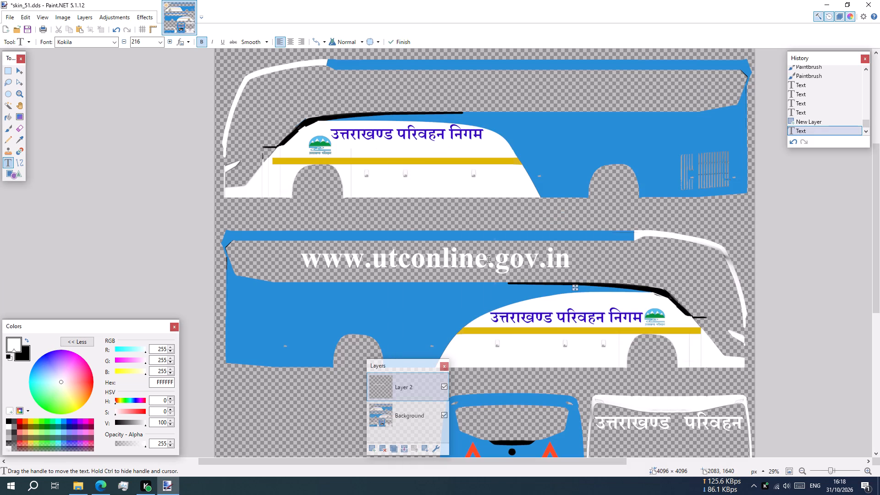
pyautogui.click(488, 262)
pyautogui.press('Left')
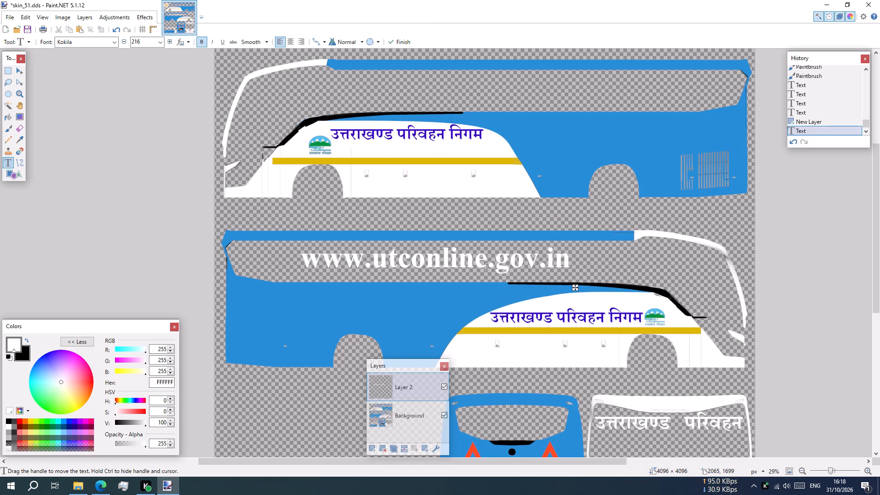
pyautogui.write('..uk')
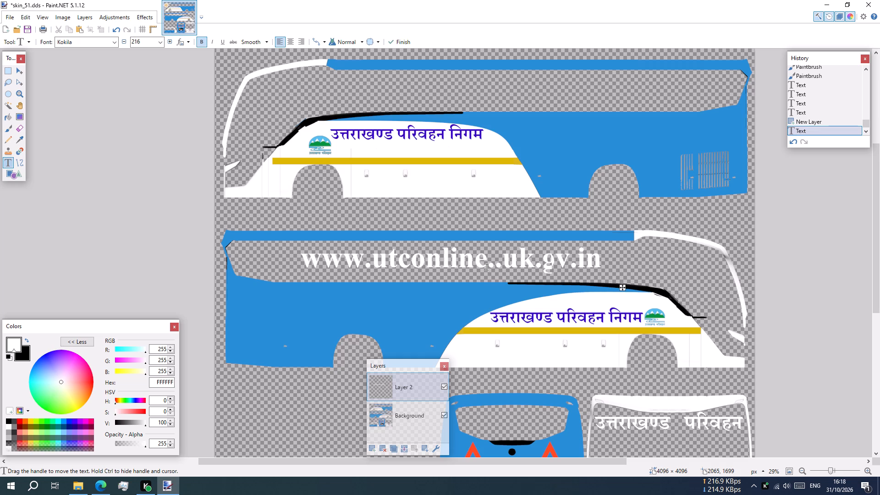
pyautogui.press('BackSpace')
pyautogui.press('BackSpace')
pyautogui.press('BackSpace')
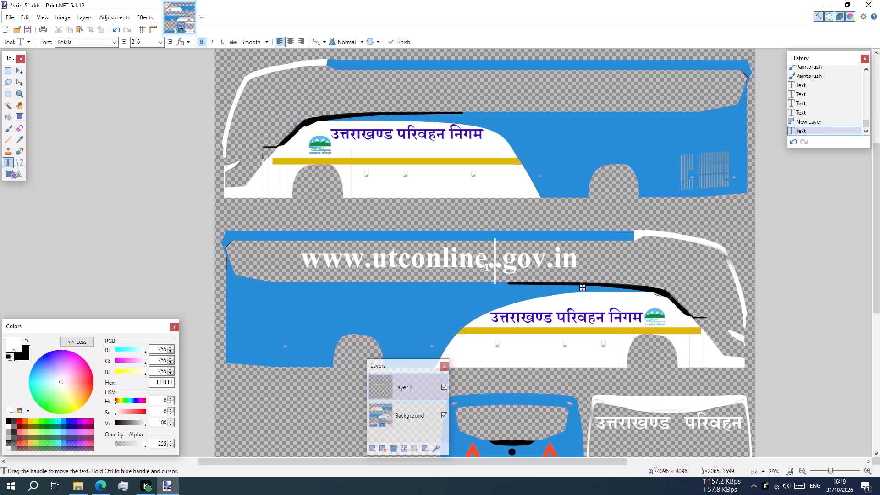
pyautogui.write('uk')
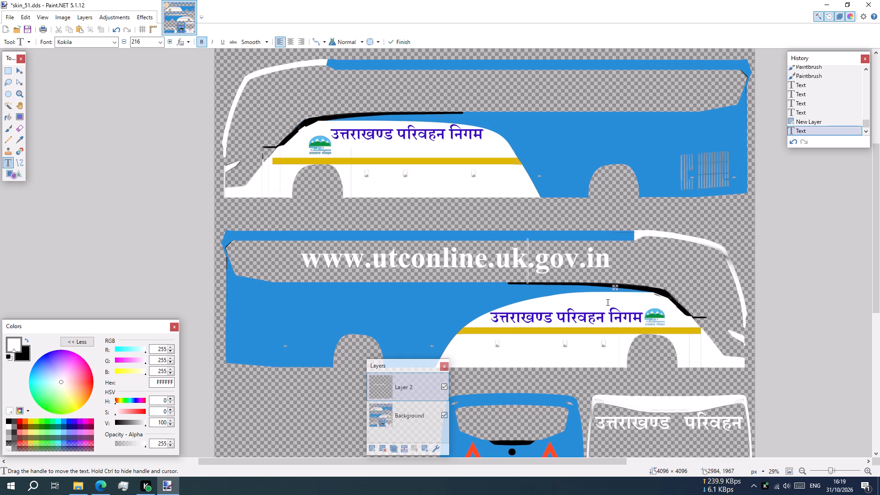
pyautogui.press('Escape')
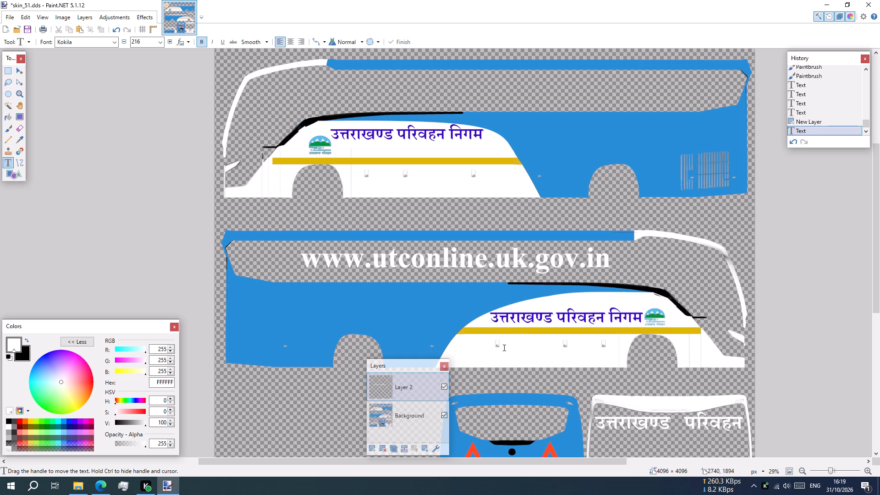
# Duplicate the web address layer and move the copy into the middle of the upper bus side's window area.
pyautogui.click(393, 448)
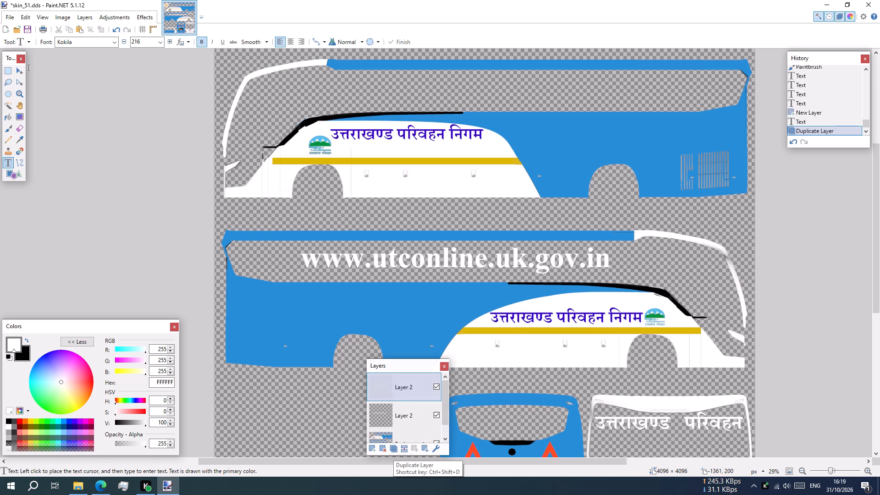
pyautogui.click(22, 72)
pyautogui.click(493, 209)
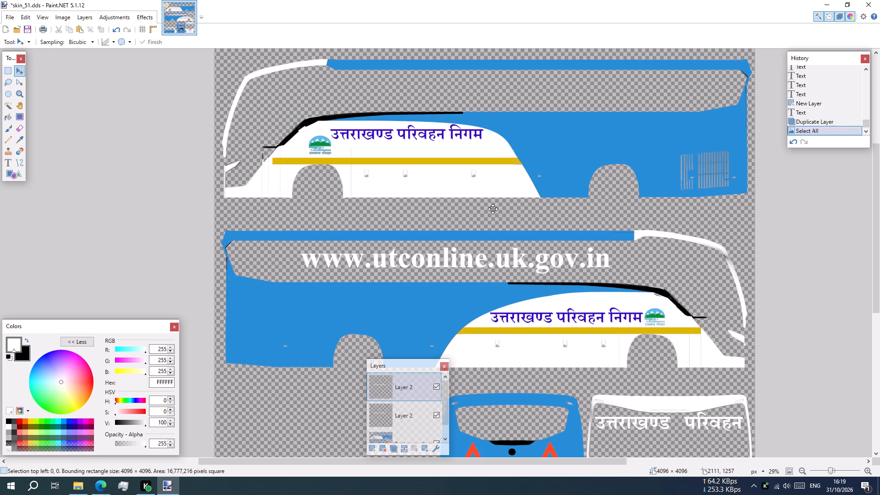
pyautogui.moveTo(548, 220); pyautogui.dragTo(546, 181)
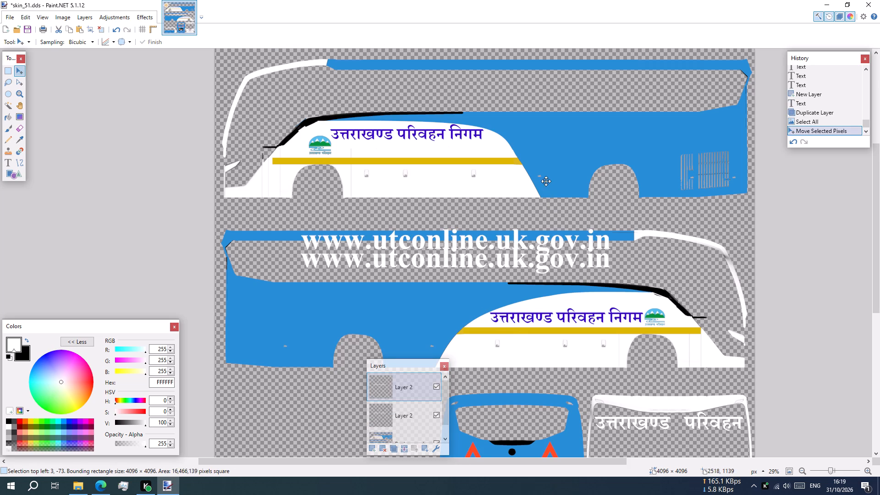
pyautogui.moveTo(546, 181); pyautogui.dragTo(544, 102)
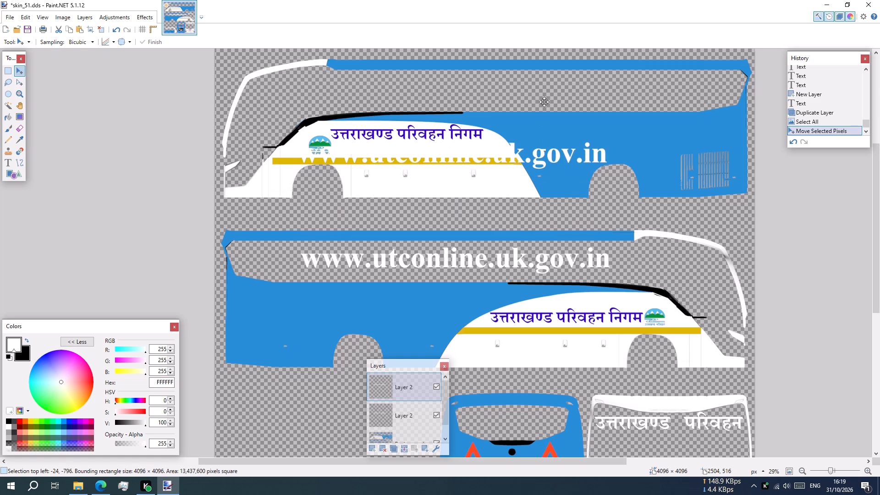
pyautogui.moveTo(544, 102); pyautogui.dragTo(562, 74)
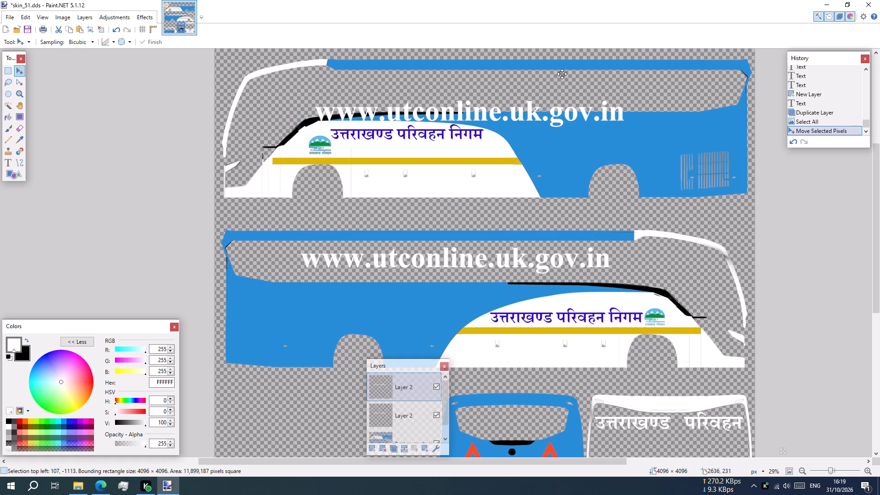
pyautogui.moveTo(562, 74); pyautogui.dragTo(581, 56)
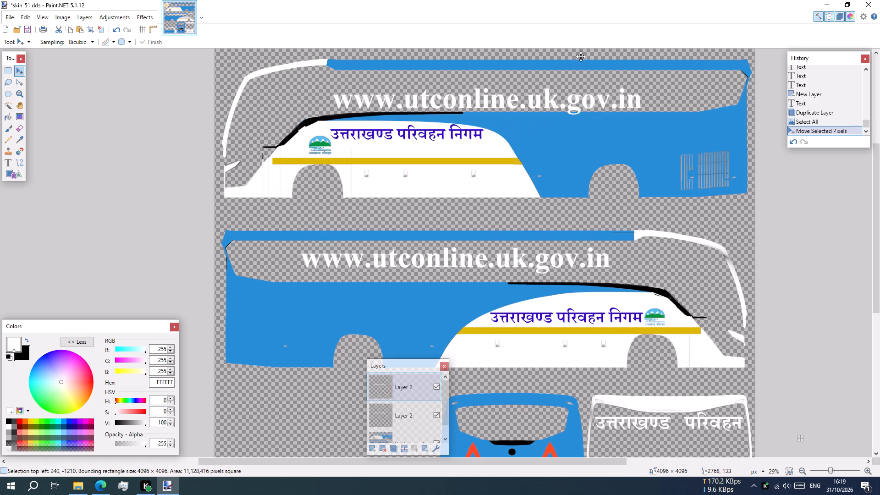
pyautogui.moveTo(581, 56); pyautogui.dragTo(588, 53)
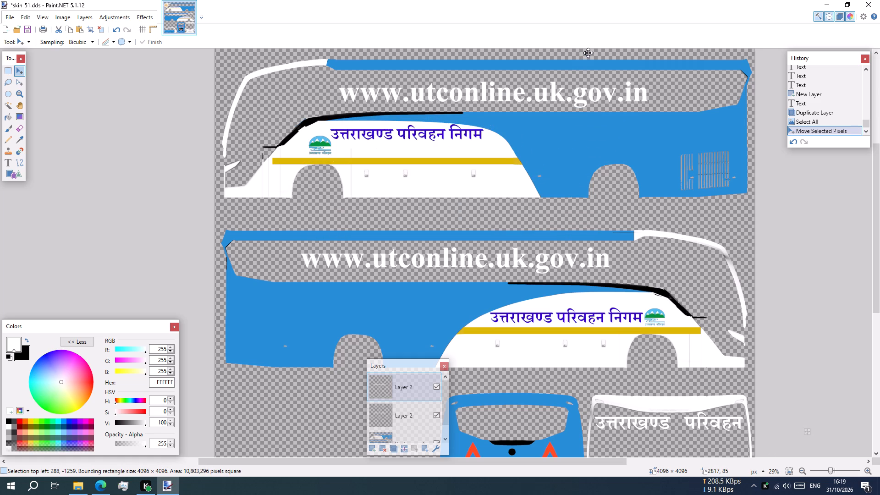
pyautogui.moveTo(588, 53); pyautogui.dragTo(588, 52)
pyautogui.moveTo(588, 52); pyautogui.dragTo(589, 59)
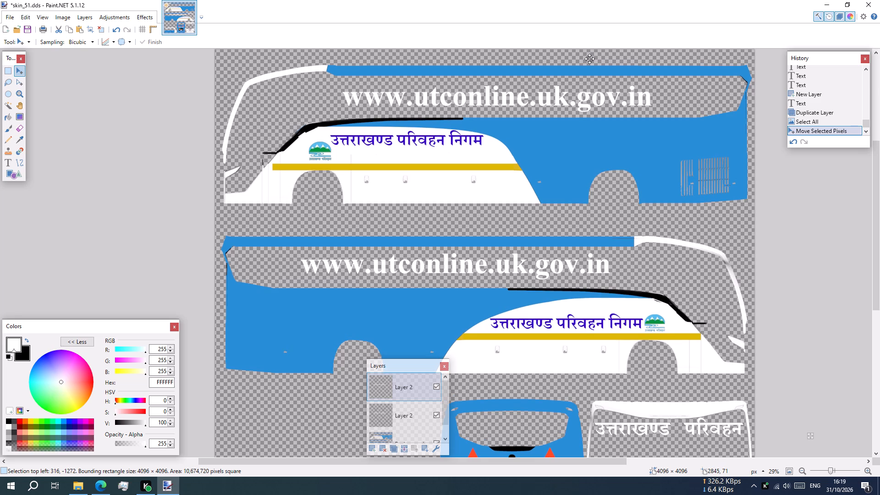
pyautogui.moveTo(589, 59); pyautogui.dragTo(589, 58)
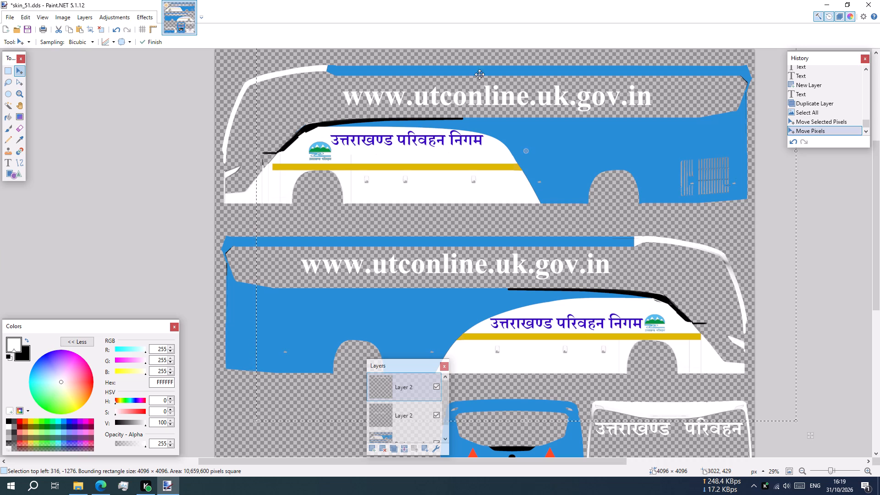
pyautogui.click(478, 119)
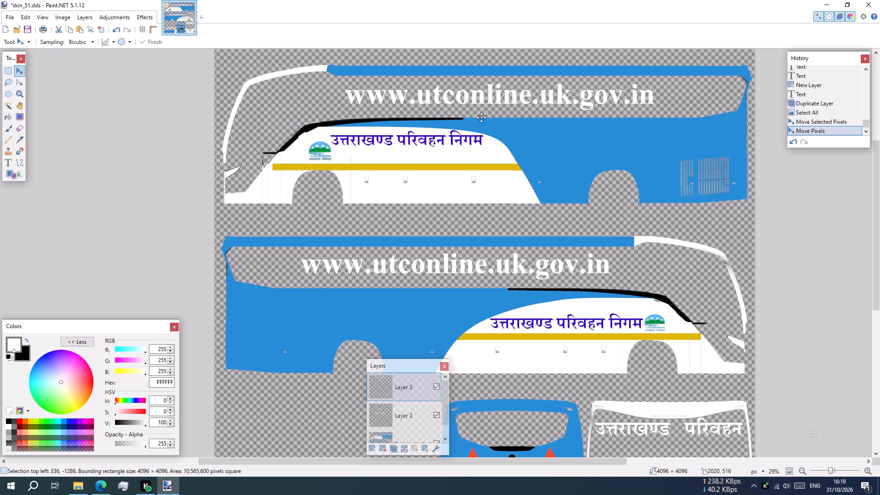
# Finish placing the copied web address on the upper bus side and clear the selection.
pyautogui.press('Escape')
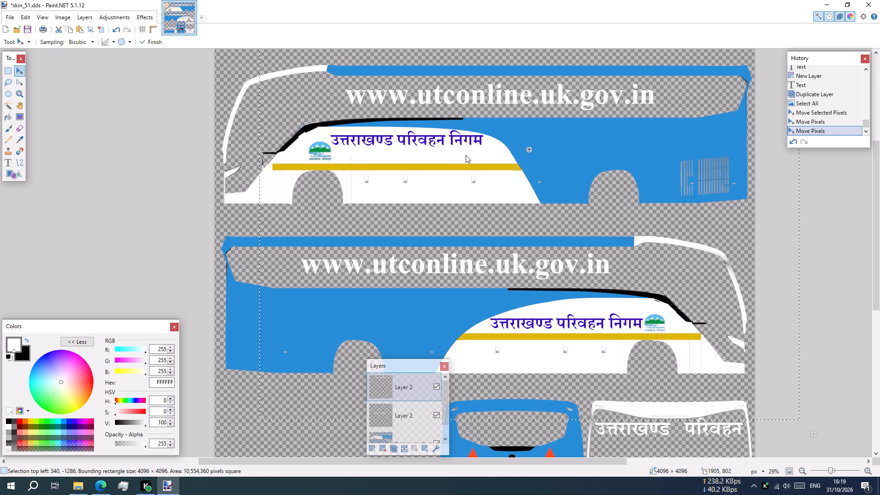
pyautogui.press('Escape')
# Review the whole bus skin, checking the web addresses on both sides and the front and rear panels.
pyautogui.scroll(-2, 530, 219)
pyautogui.scroll(-1, 538, 261)
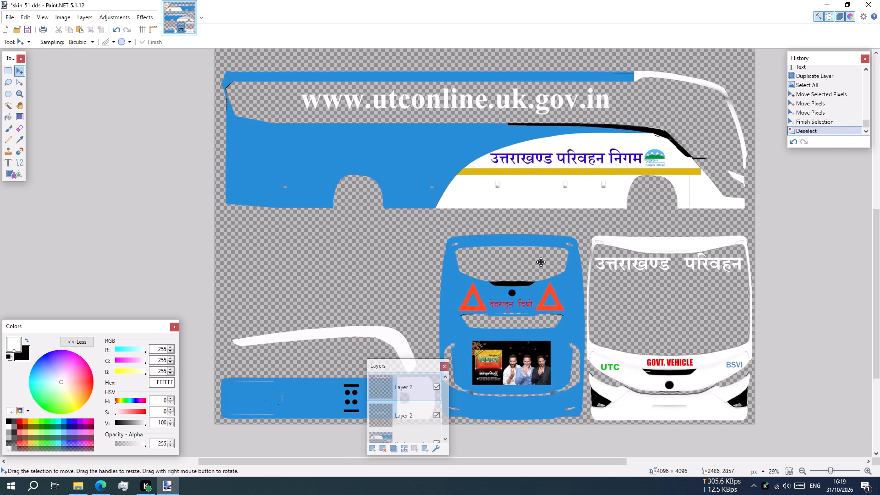
pyautogui.keyDown('ctrl'); pyautogui.scroll(-4, 539, 257); pyautogui.keyUp('ctrl')
pyautogui.scroll(5, 471, 283)
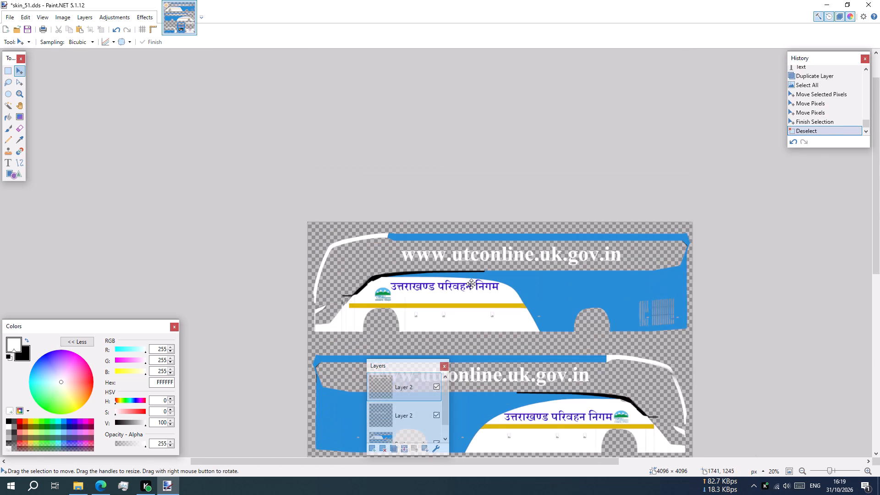
pyautogui.scroll(-3, 471, 284)
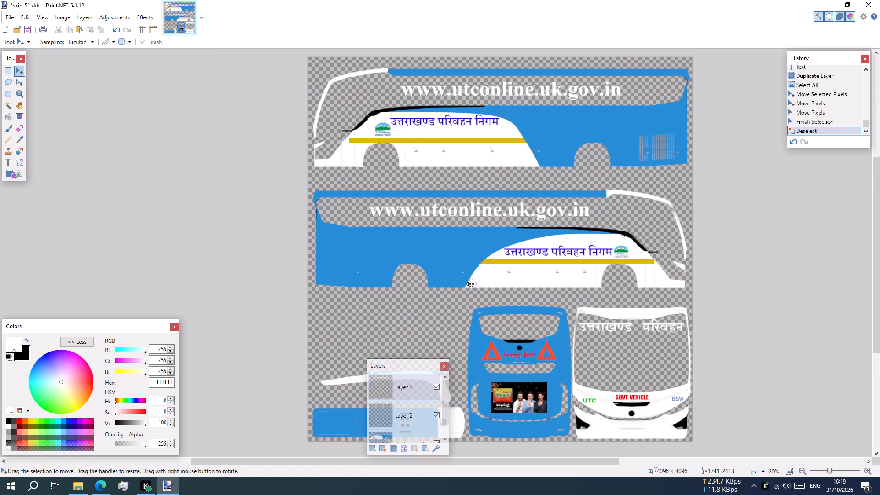
pyautogui.scroll(-1, 471, 284)
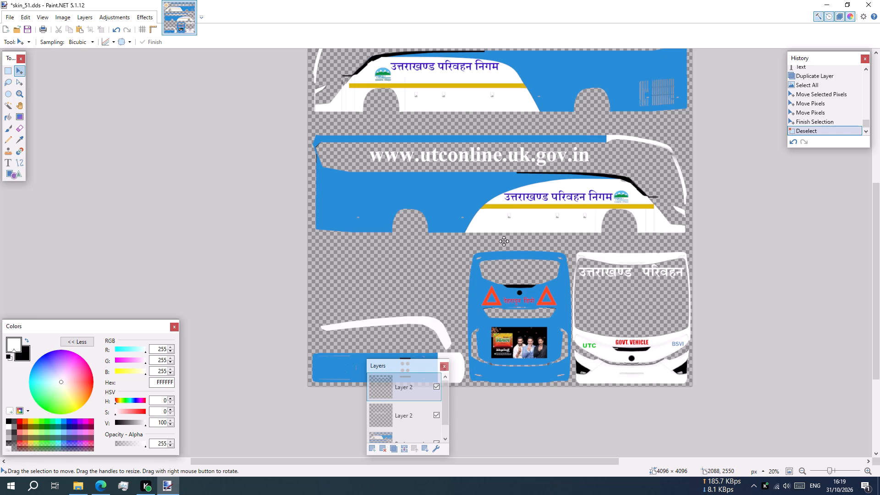
pyautogui.scroll(2, 504, 241)
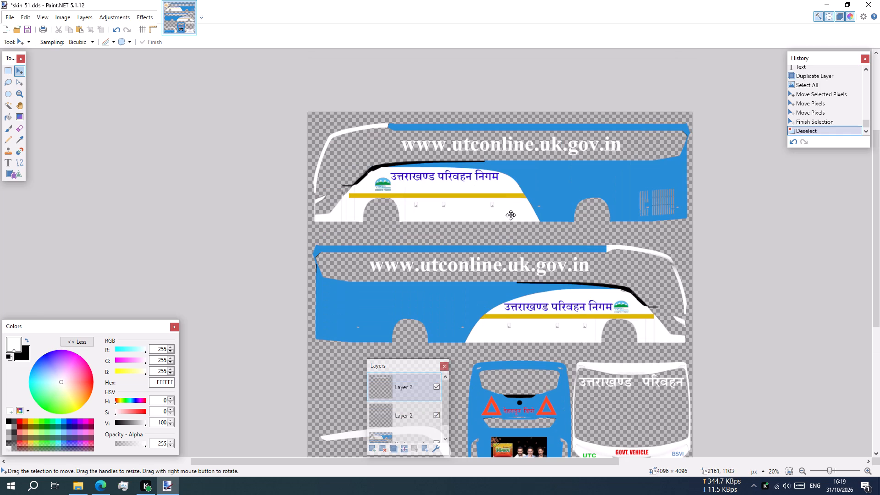
pyautogui.scroll(-1, 500, 232)
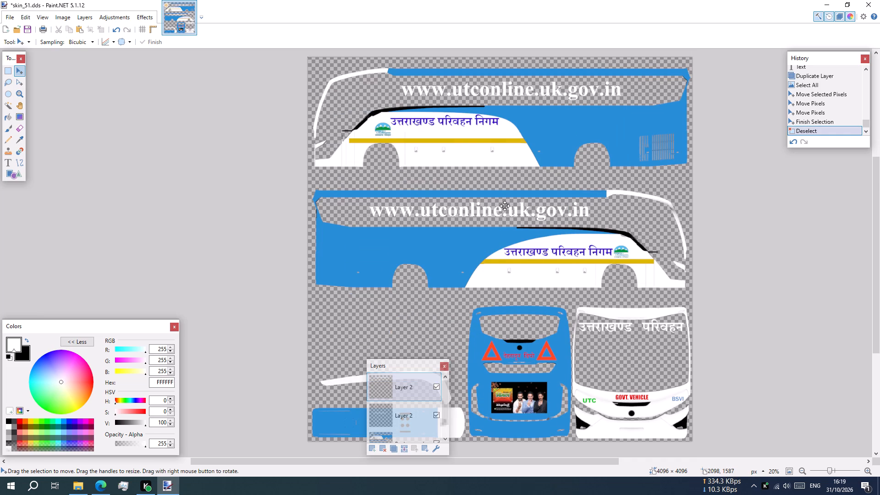
pyautogui.scroll(-1, 505, 206)
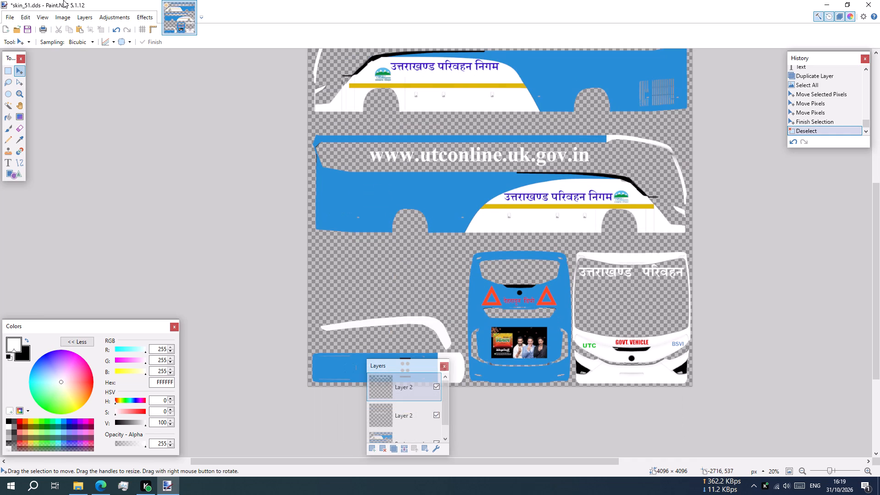
# Merge both web address layers down into the Background layer.
pyautogui.write('ss')
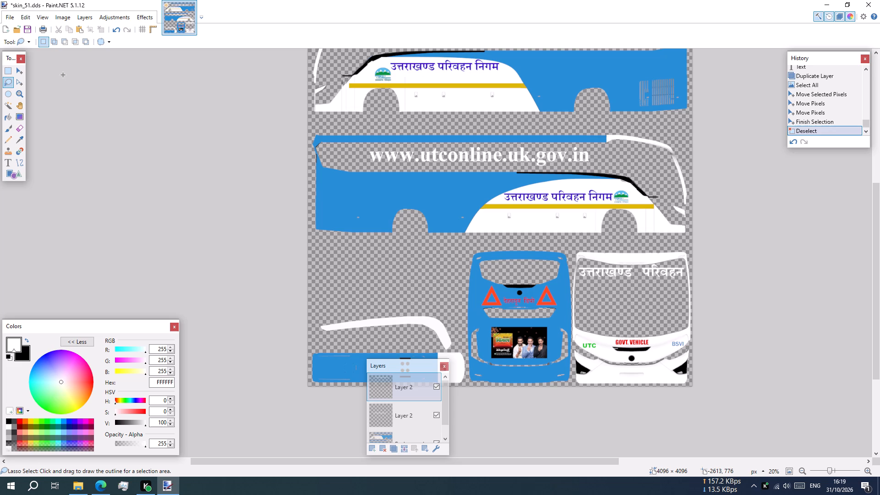
pyautogui.scroll(-3, 447, 412)
pyautogui.click(404, 449)
pyautogui.click(404, 449)
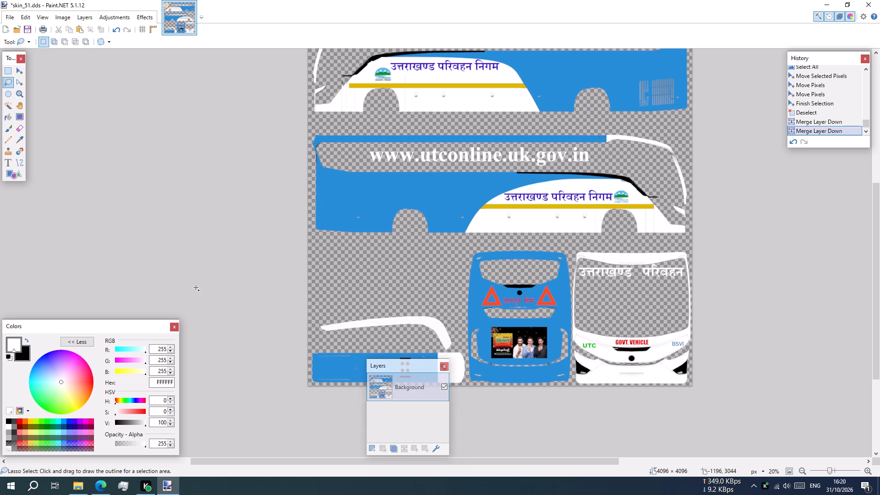
# Save the merged bus skin to skin_51.dds.
pyautogui.write('ss')
pyautogui.scroll(-2, 291, 223)
pyautogui.scroll(3, 319, 276)
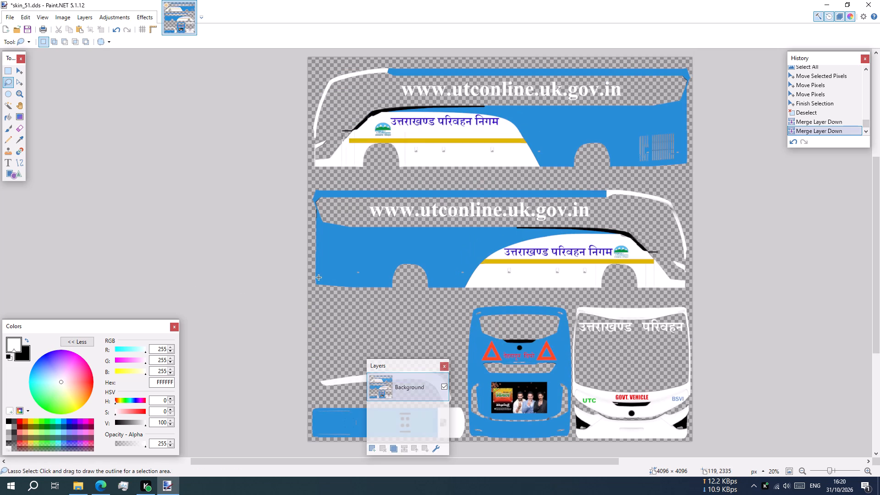
pyautogui.hotkey('ctrl', 's')
pyautogui.hotkey('ctrl', 's')
pyautogui.press('s')
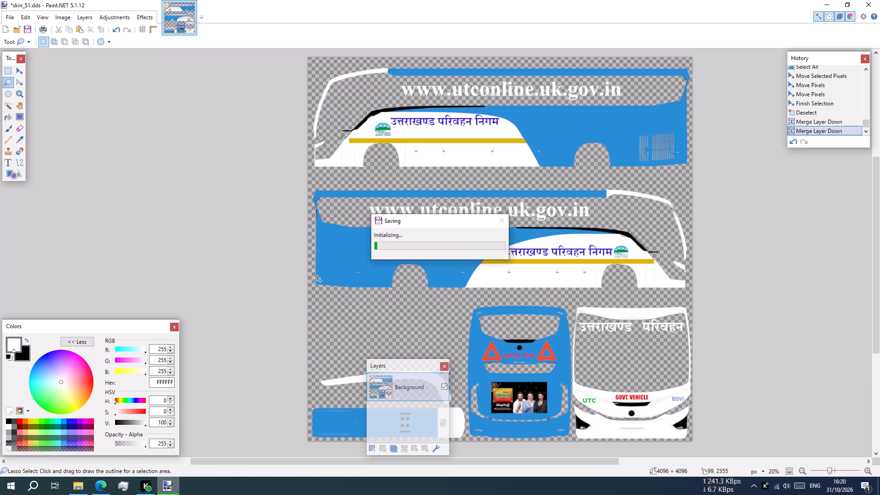